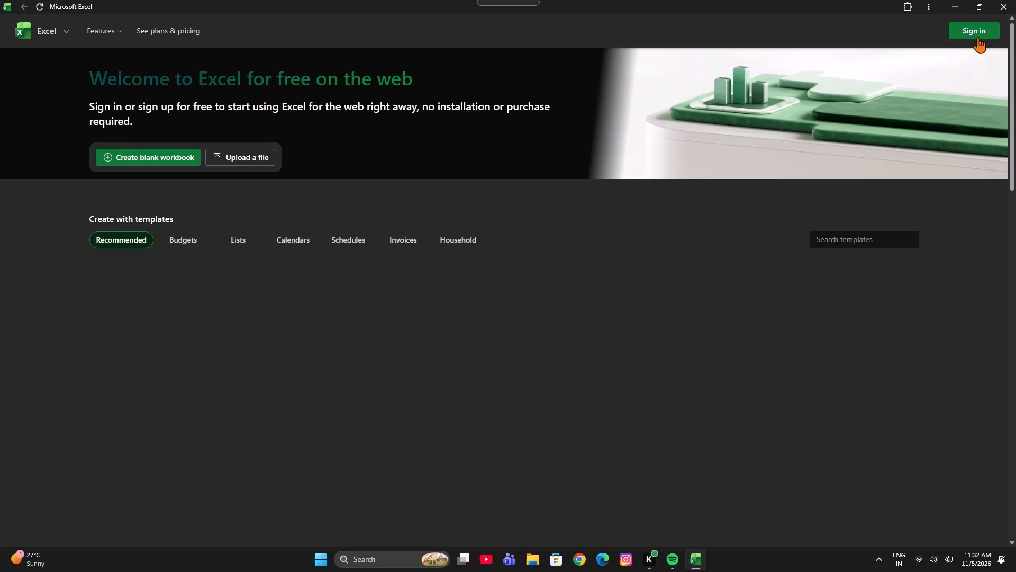
Sign in to Excel for the web using the suggested Microsoft account that is already signed in on this computer.
{"action": "left_click", "coordinate": [976, 31]}
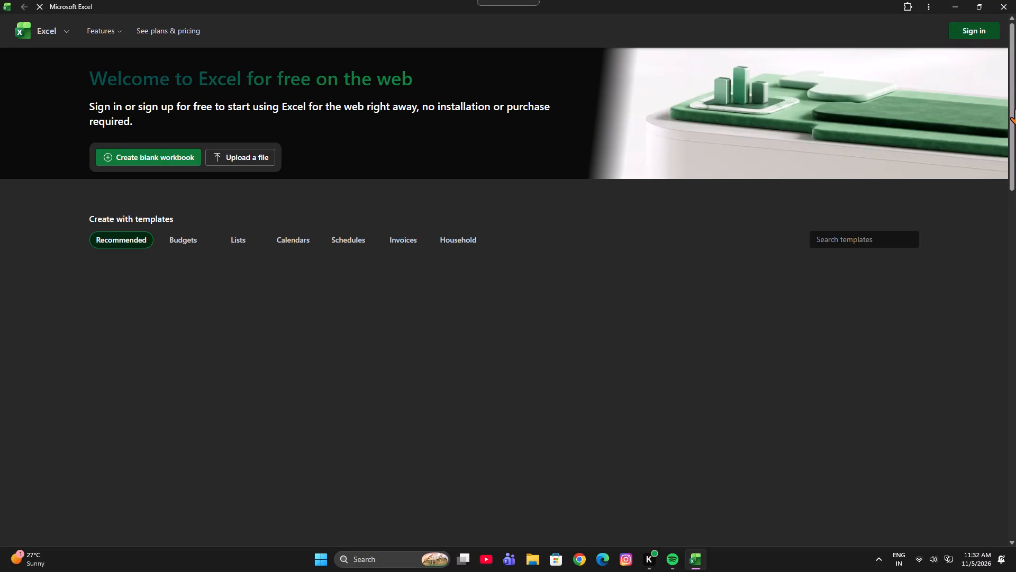
{"action": "left_click", "coordinate": [179, 238]}
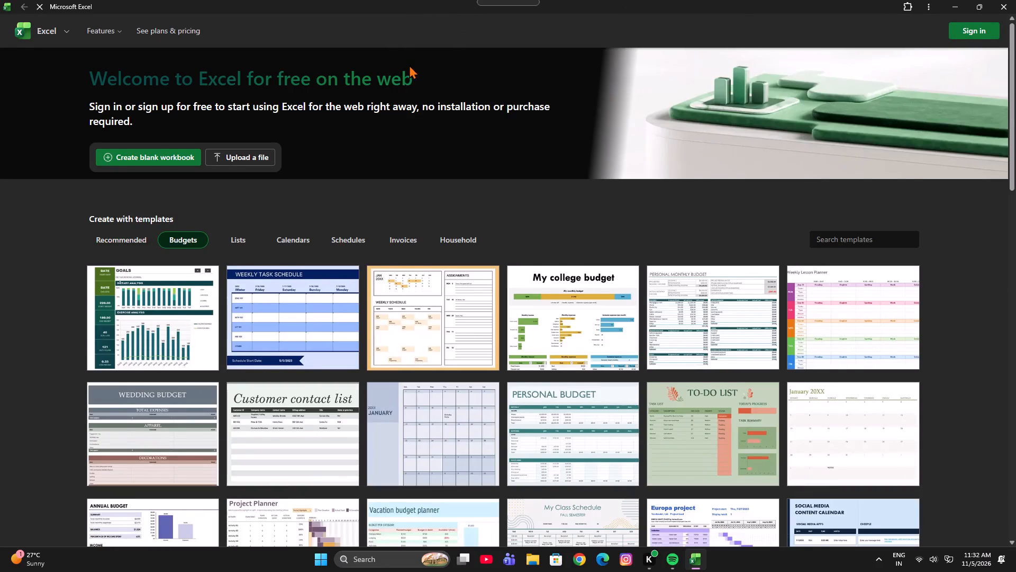
{"action": "left_click", "coordinate": [974, 59]}
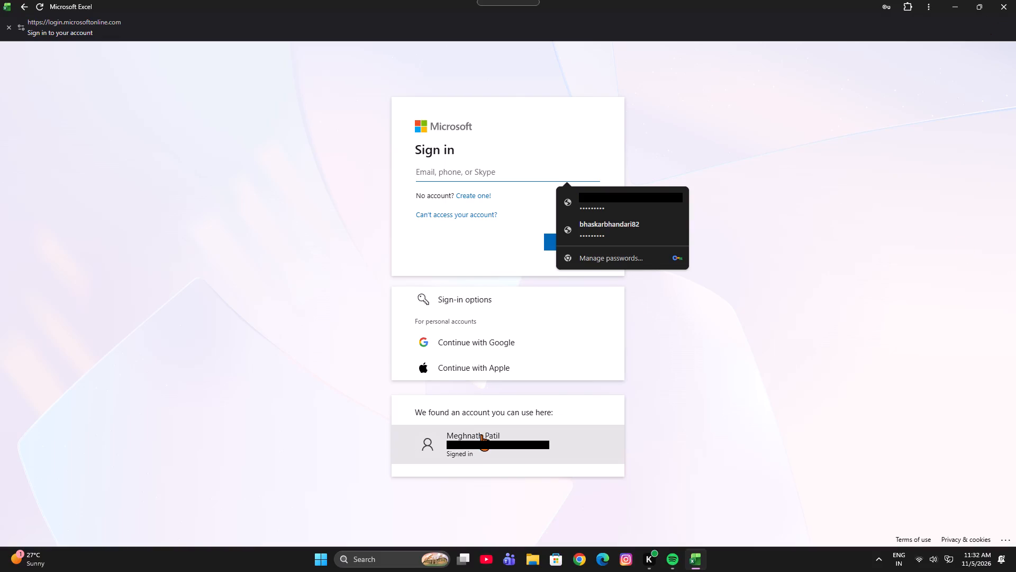
{"action": "left_click", "coordinate": [471, 446]}
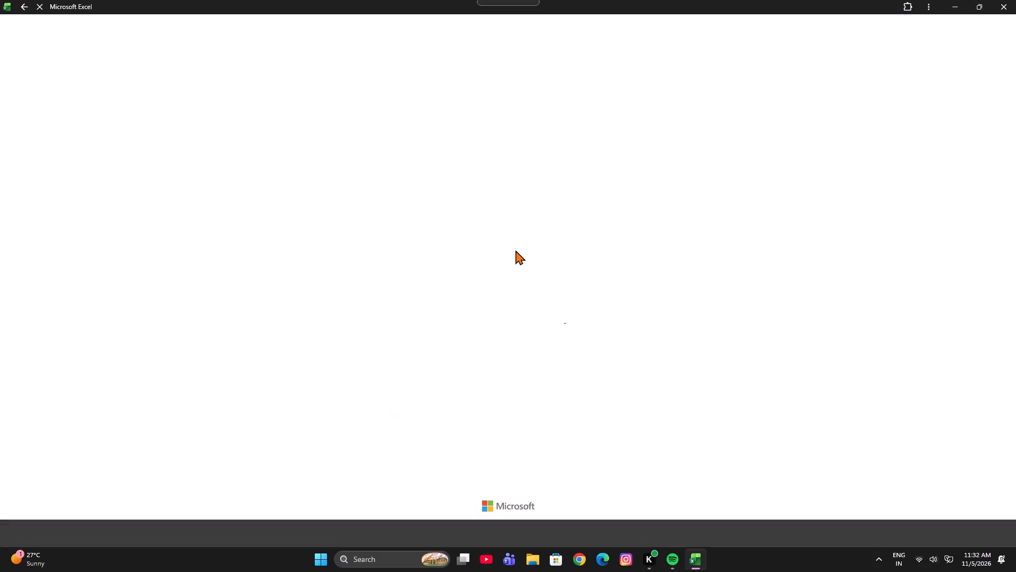
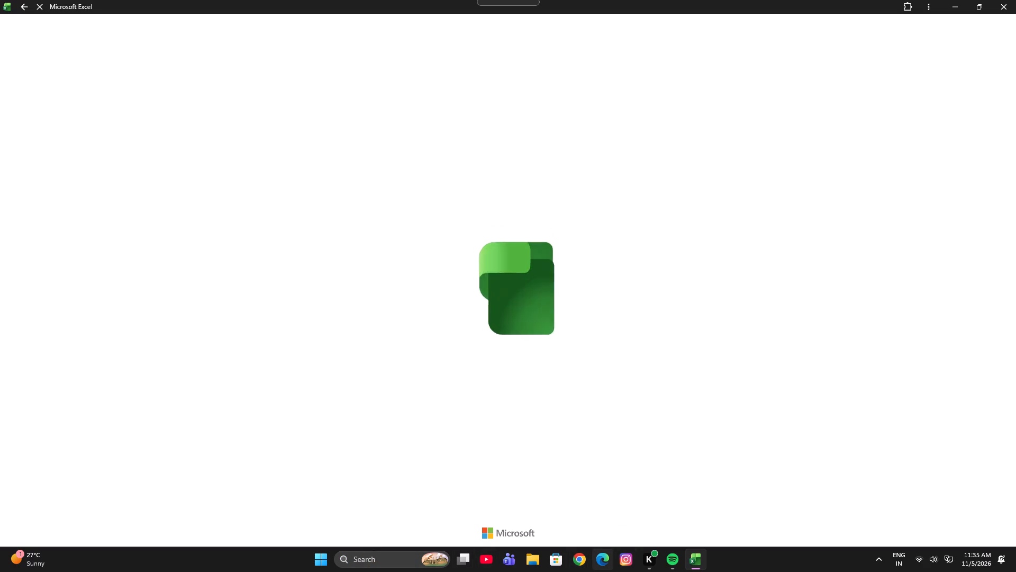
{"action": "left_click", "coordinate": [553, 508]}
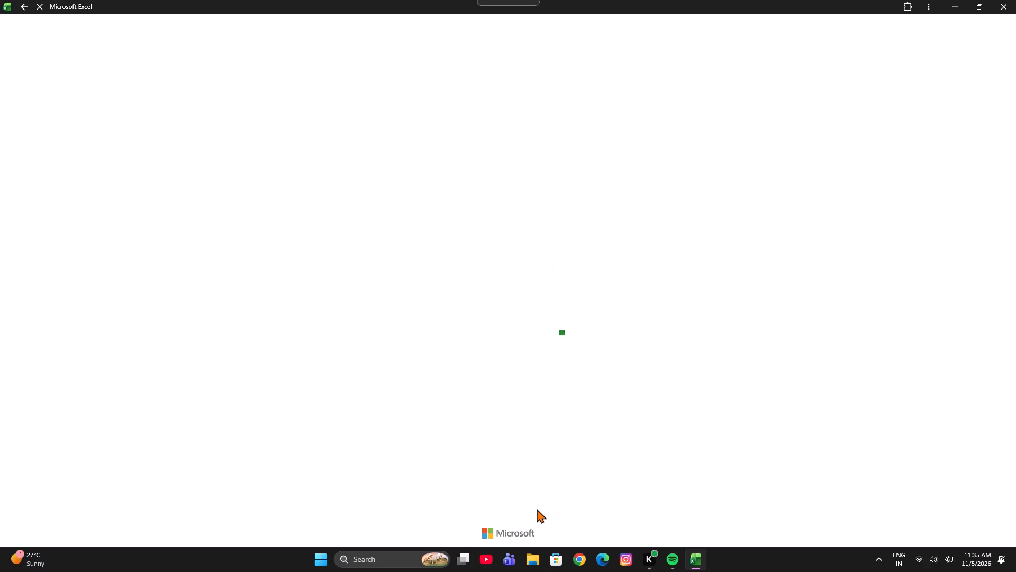
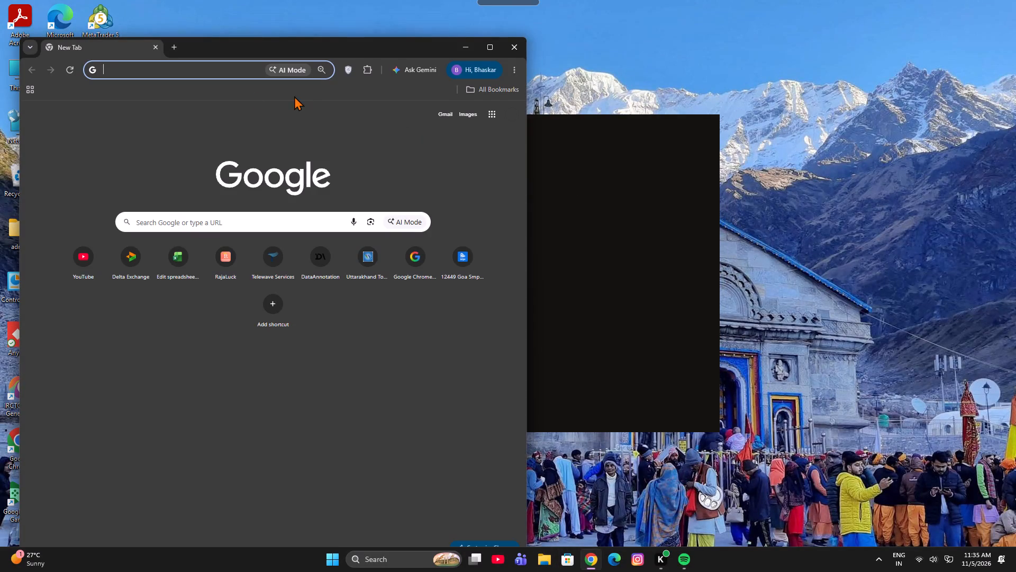
Search Google for excel and open Excel for the web from the Microsoft Excel | Free Online Spreadsheets Software page.
{"action": "left_click", "coordinate": [192, 226]}
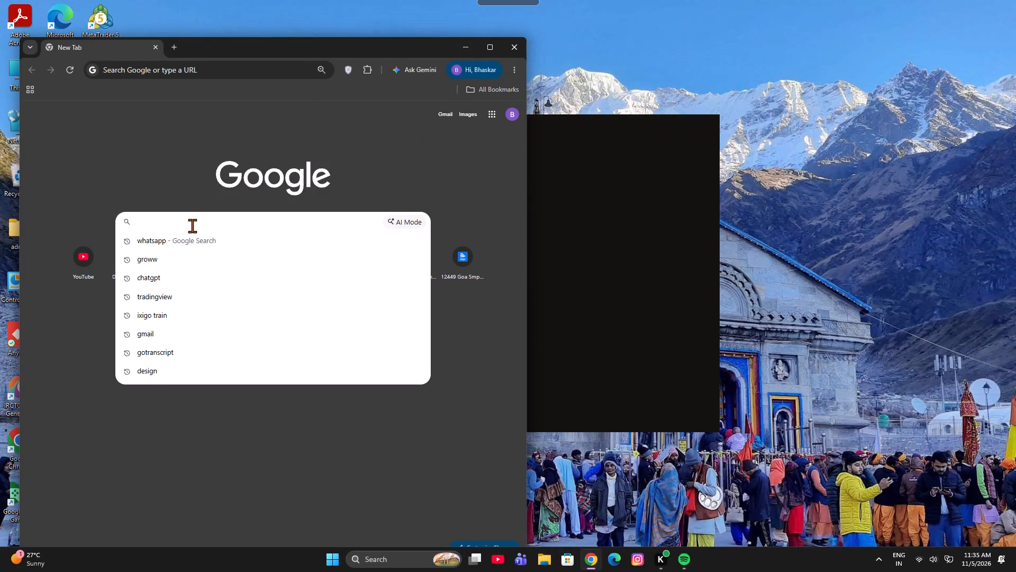
{"action": "type", "text": "ex"}
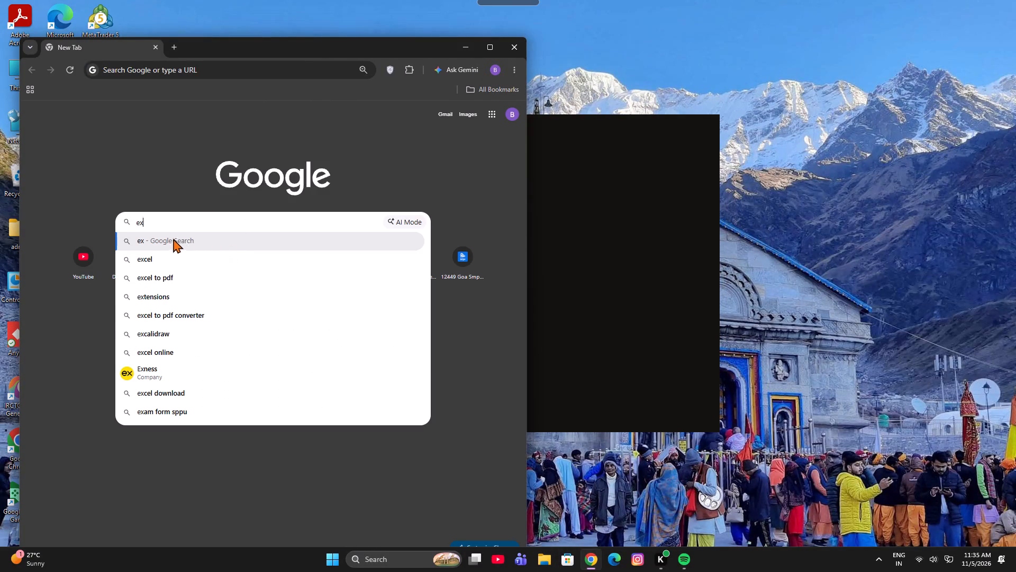
{"action": "left_click", "coordinate": [160, 254]}
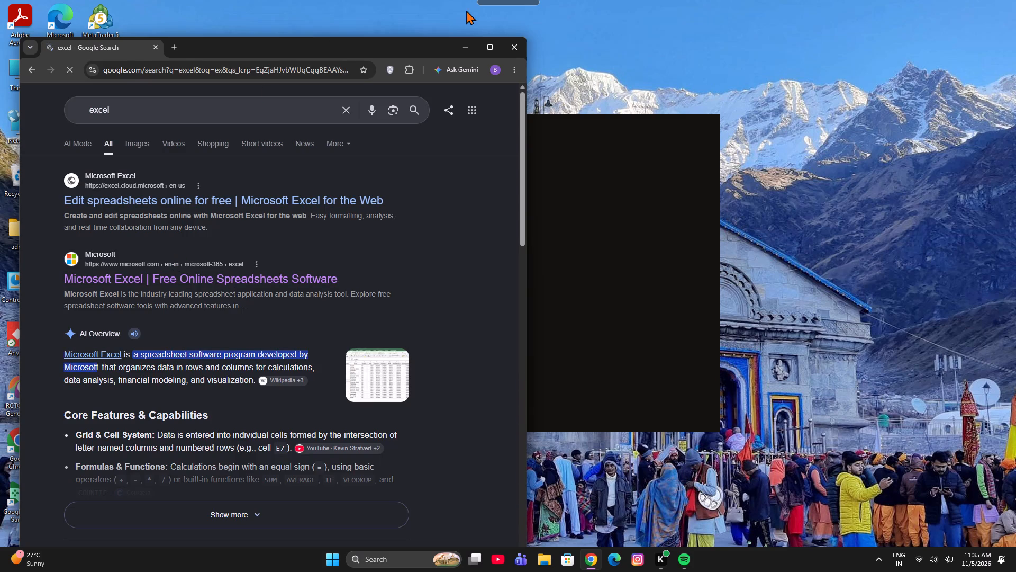
{"action": "left_click", "coordinate": [488, 42]}
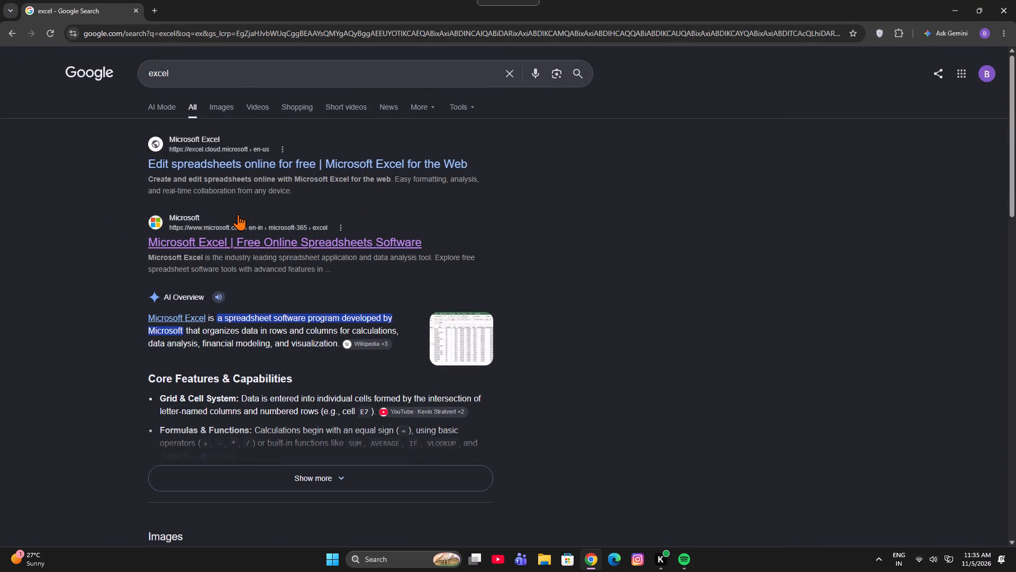
{"action": "left_click", "coordinate": [246, 242]}
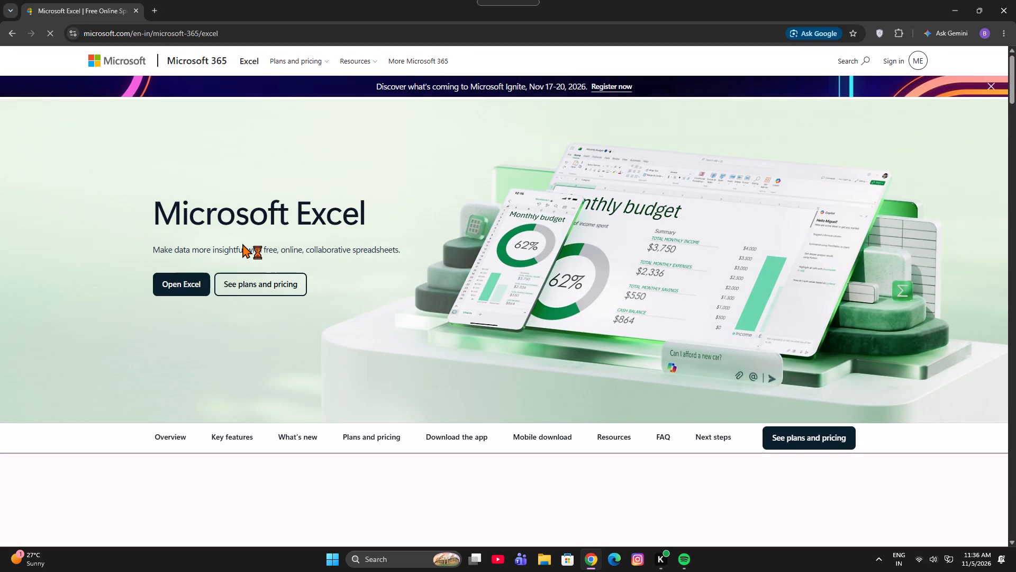
{"action": "left_click", "coordinate": [186, 284]}
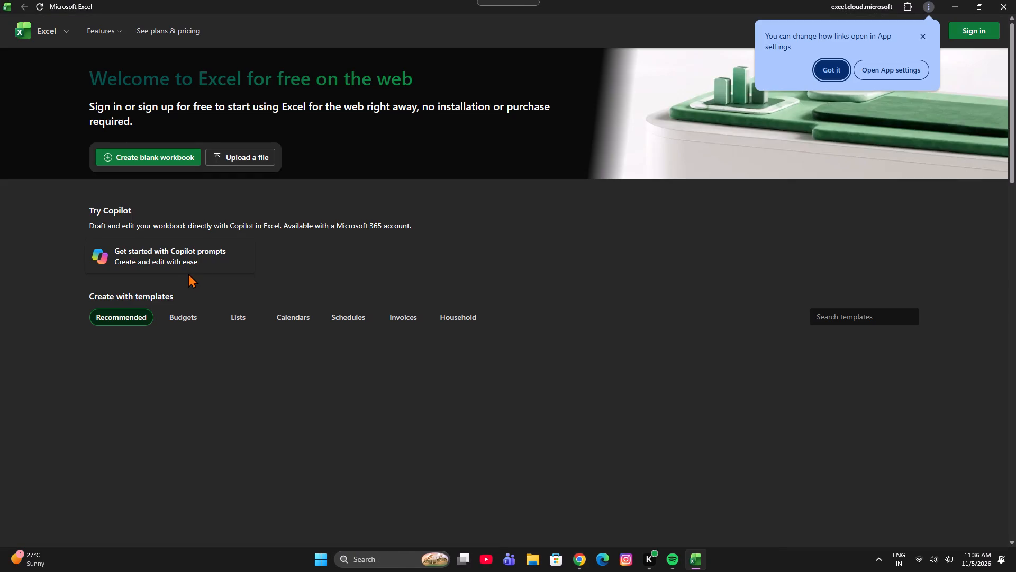
Sign in to Excel for the web with the Microsoft account already found on this computer.
{"action": "left_click", "coordinate": [840, 71]}
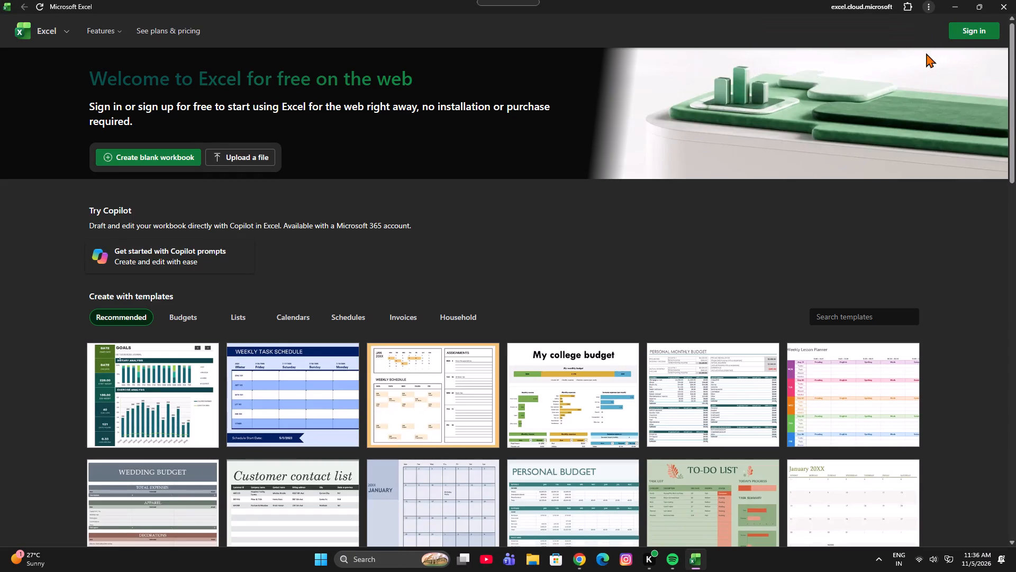
{"action": "left_click", "coordinate": [959, 33]}
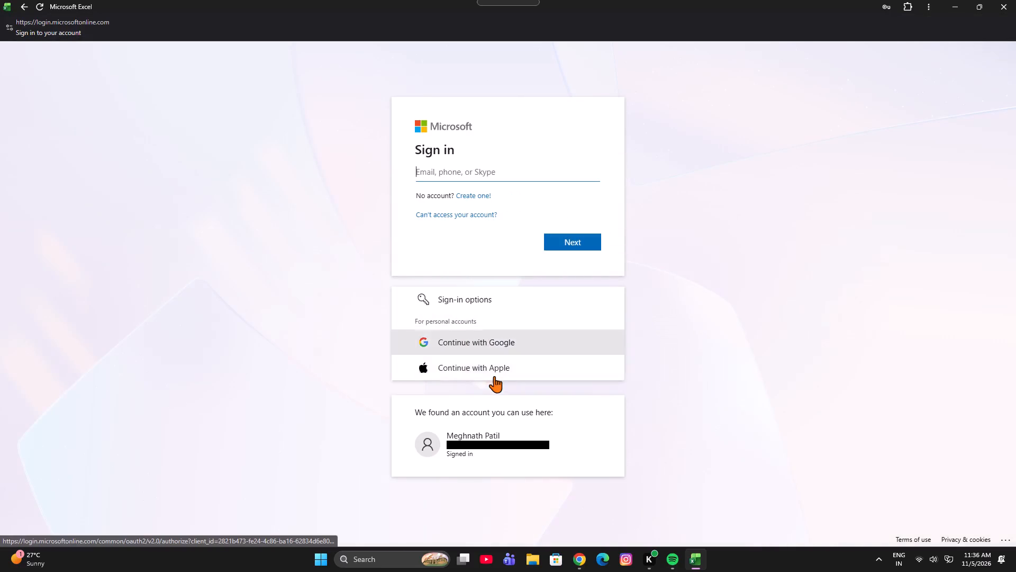
{"action": "left_click", "coordinate": [493, 444]}
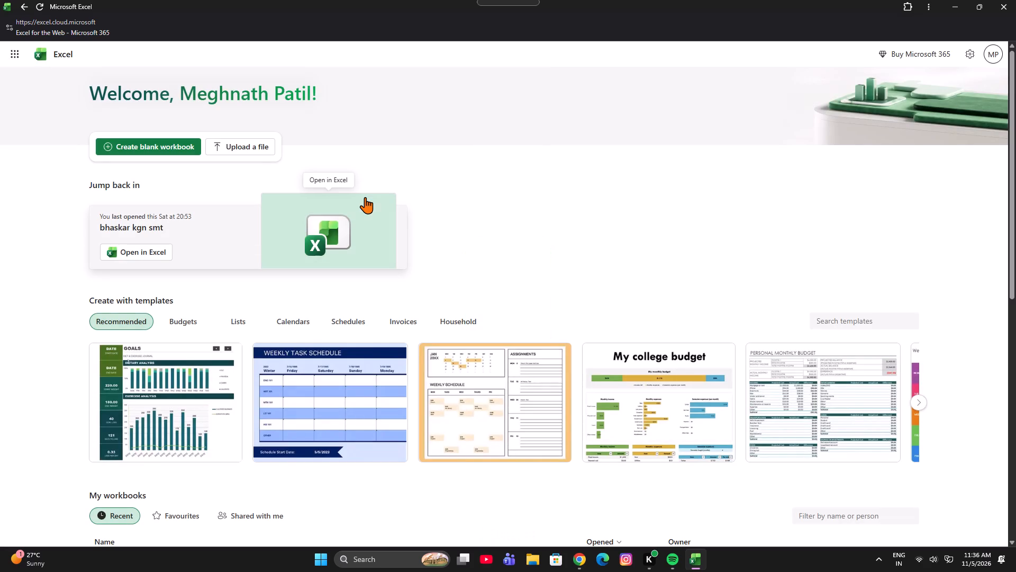
Create a blank workbook from the Excel start page.
{"action": "scroll", "coordinate": [362, 204], "scroll_direction": "down", "scroll_amount": 3}
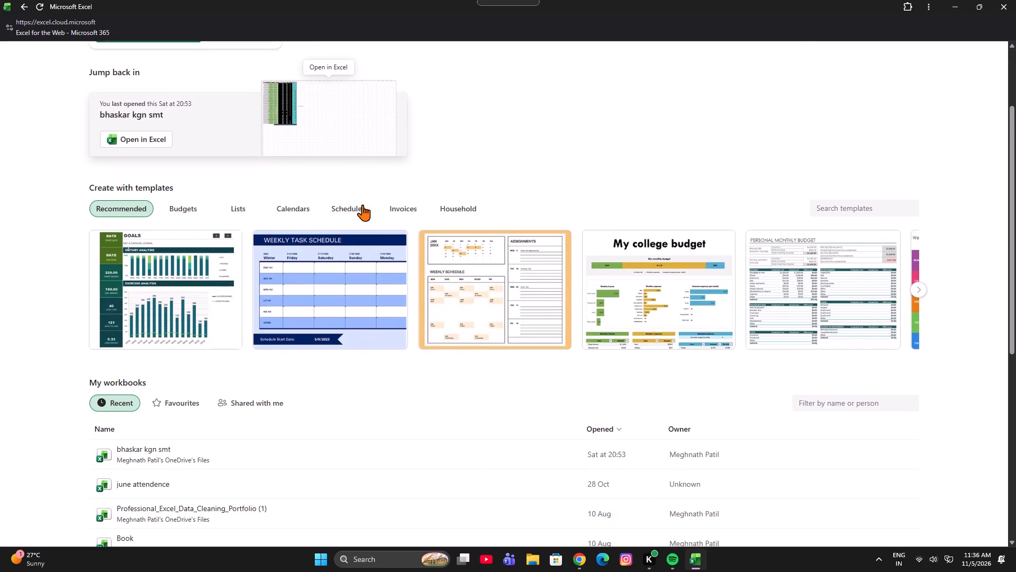
{"action": "scroll", "coordinate": [186, 168], "scroll_direction": "up", "scroll_amount": 3}
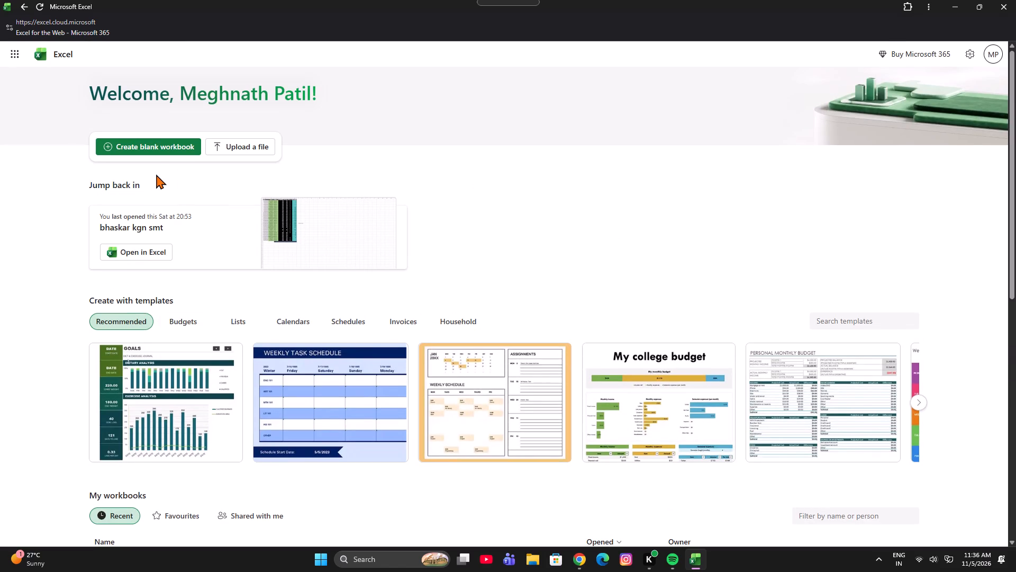
{"action": "left_click", "coordinate": [153, 147]}
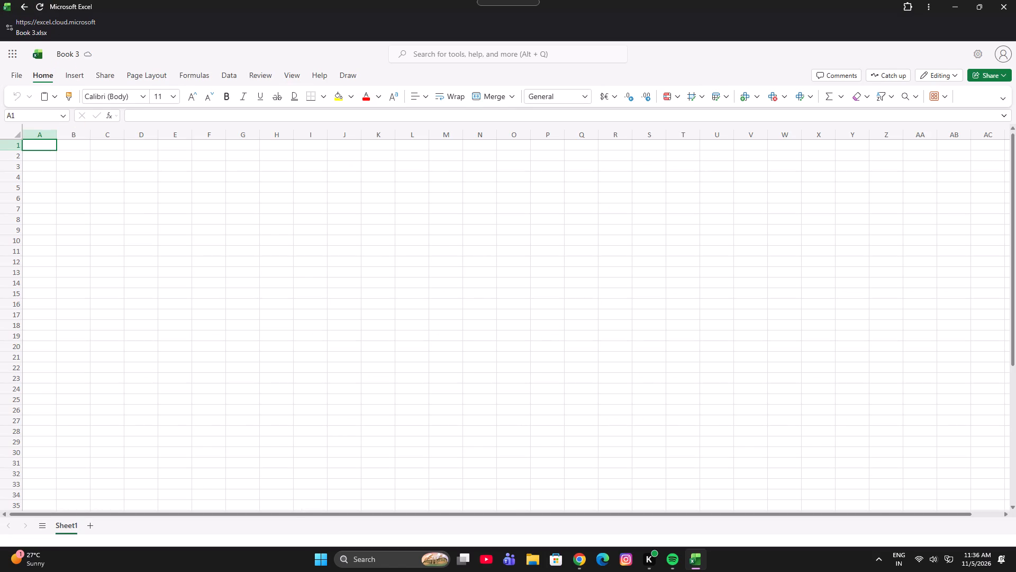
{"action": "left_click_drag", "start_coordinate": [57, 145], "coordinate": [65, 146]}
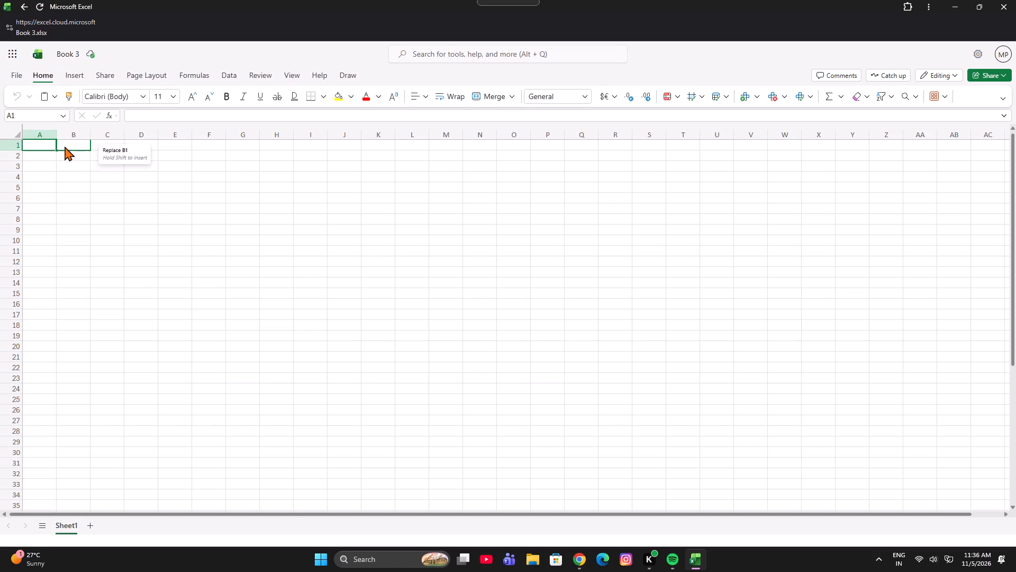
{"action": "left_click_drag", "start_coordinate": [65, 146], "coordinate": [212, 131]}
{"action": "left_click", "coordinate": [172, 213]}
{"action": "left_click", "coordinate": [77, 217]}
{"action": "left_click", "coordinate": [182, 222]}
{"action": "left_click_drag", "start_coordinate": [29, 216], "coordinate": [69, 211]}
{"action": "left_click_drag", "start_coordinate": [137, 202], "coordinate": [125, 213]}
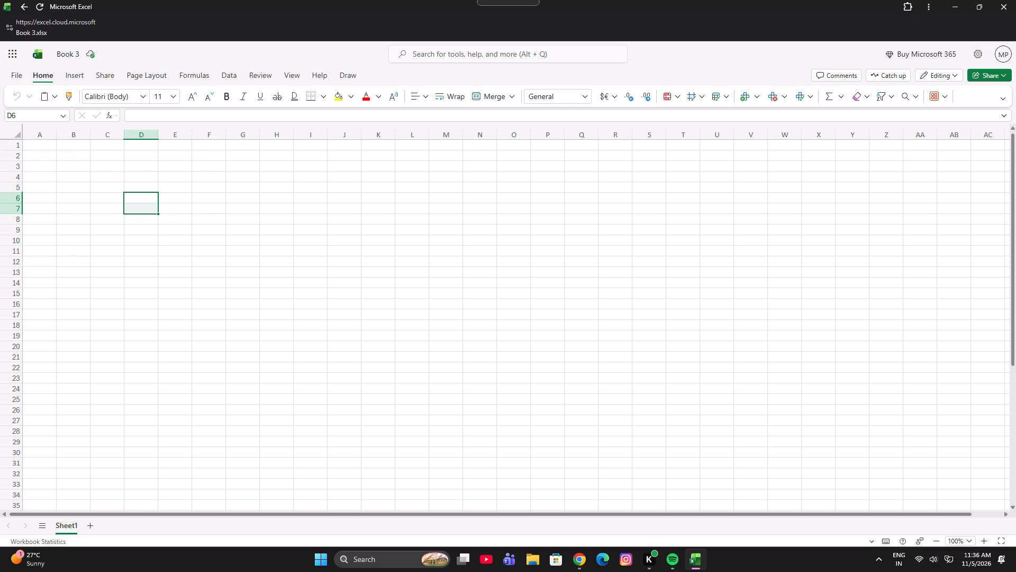
Enter the column header DATE in cell A2, in capital letters.
{"action": "left_click", "coordinate": [46, 157]}
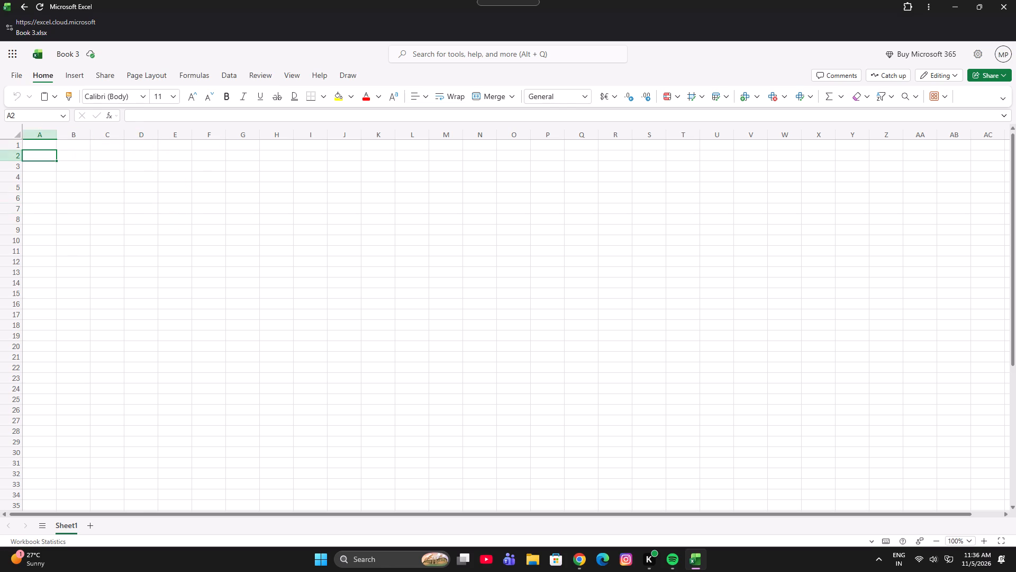
{"action": "type", "text": "da"}
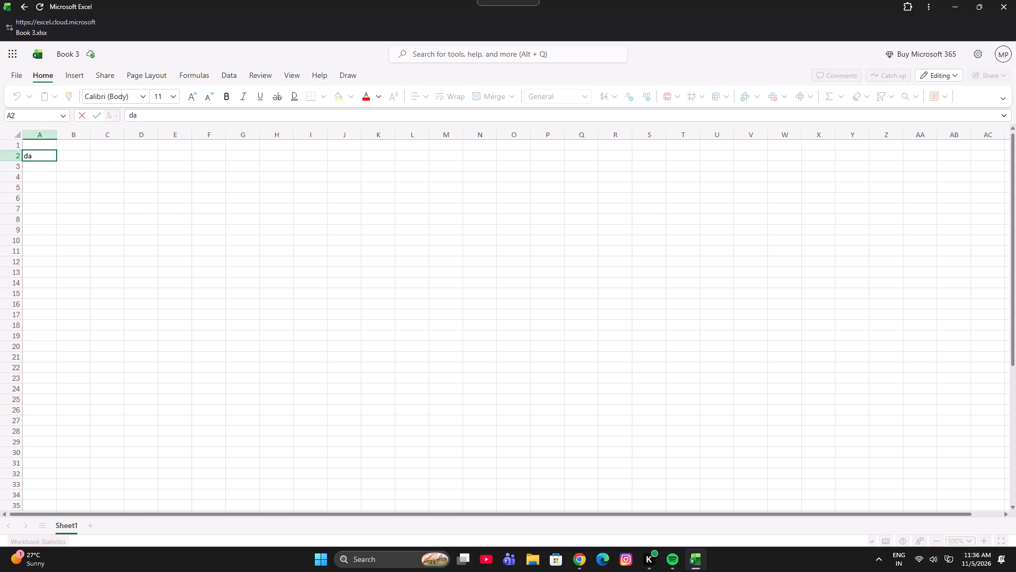
{"action": "type", "text": "te"}
{"action": "key", "text": "BackSpace"}
{"action": "key", "text": "BackSpace"}
{"action": "key", "text": "BackSpace"}
{"action": "key", "text": "BackSpace"}
{"action": "key", "text": "BackSpace"}
{"action": "key", "text": "BackSpace"}
{"action": "key", "text": "BackSpace"}
{"action": "key", "text": "BackSpace"}
{"action": "key", "text": "BackSpace"}
{"action": "key", "text": "BackSpace"}
{"action": "key", "text": "BackSpace"}
{"action": "key", "text": "BackSpace"}
{"action": "key", "text": "BackSpace"}
{"action": "key", "text": "BackSpace"}
{"action": "key", "text": "BackSpace"}
{"action": "type", "text": "DATEV"}
{"action": "key", "text": "space"}
{"action": "key", "text": "BackSpace"}
{"action": "key", "text": "BackSpace"}
{"action": "key", "text": "Right"}
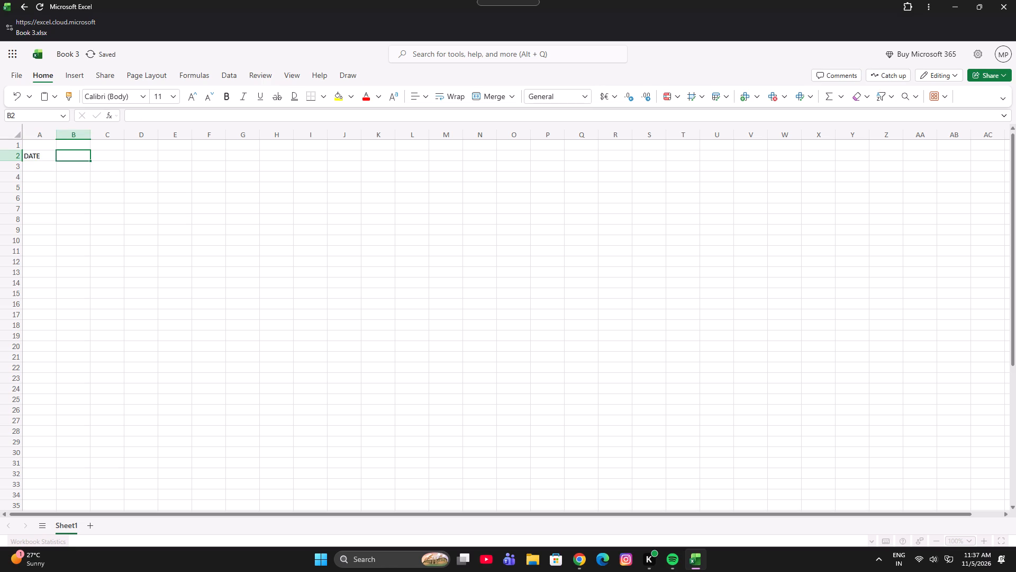
Enter the column headers DAY, SHIFT and PAY in cells B2, C2 and D2.
{"action": "type", "text": "DAY"}
{"action": "key", "text": "space"}
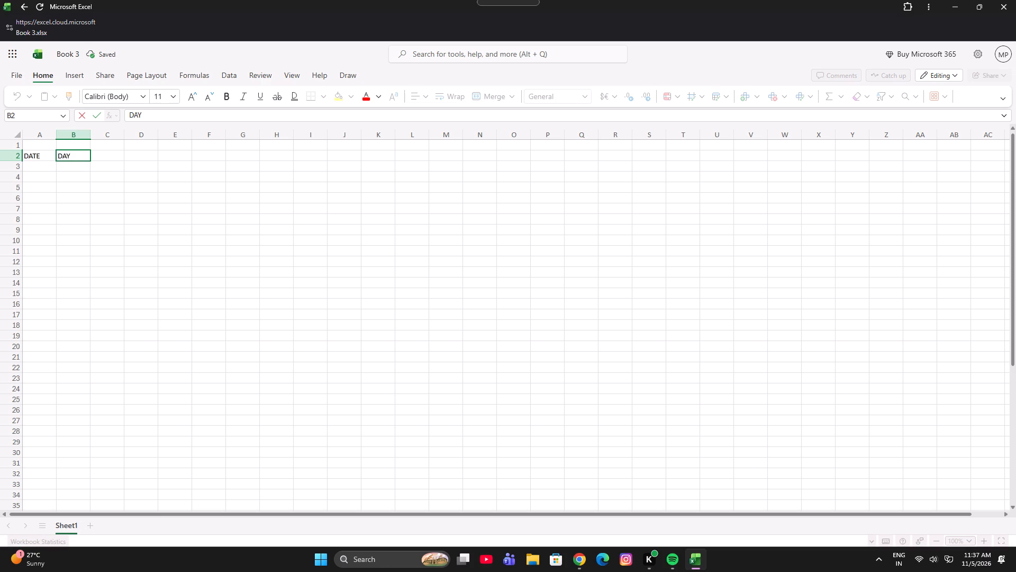
{"action": "key", "text": "Right"}
{"action": "type", "text": "SHIFT"}
{"action": "key", "text": "Right"}
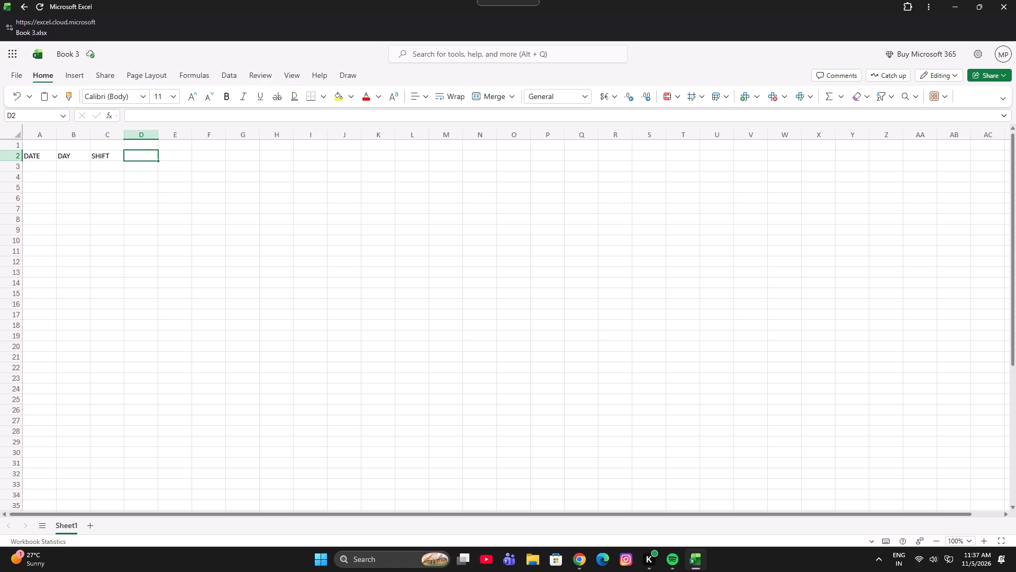
{"action": "key", "text": "p"}
{"action": "key", "text": "p"}
{"action": "key", "text": "BackSpace"}
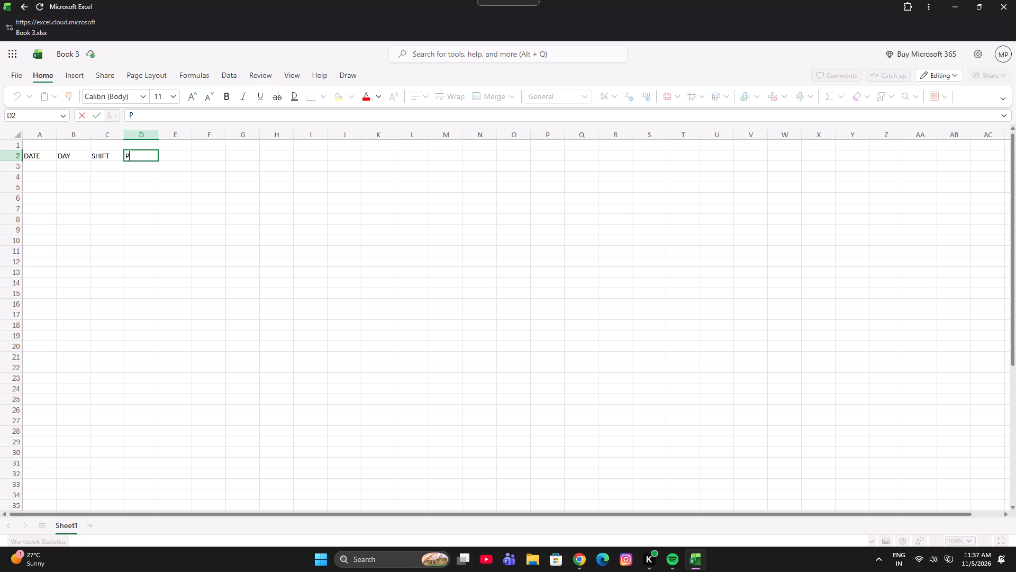
{"action": "type", "text": "AY"}
{"action": "left_click", "coordinate": [170, 156]}
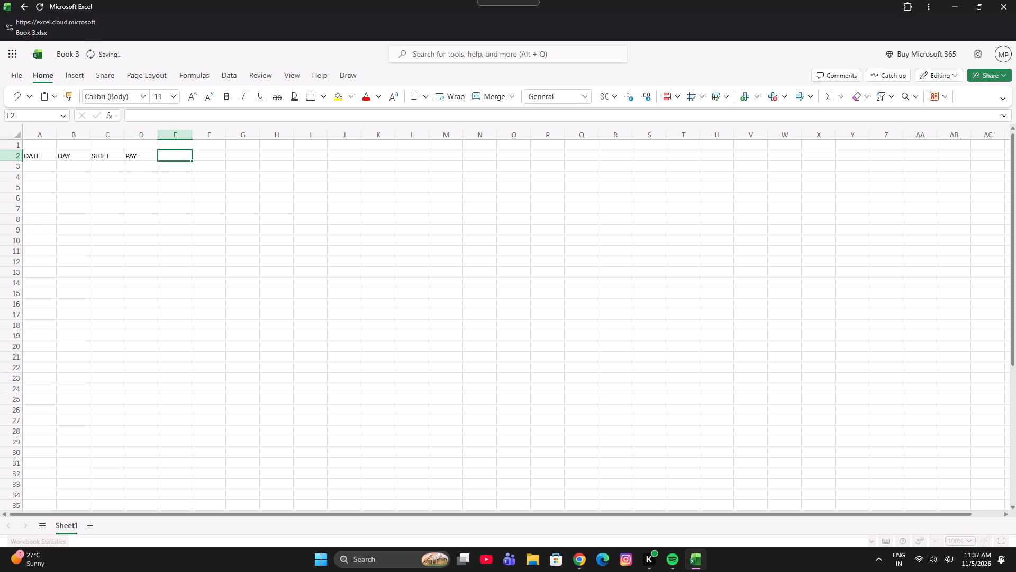
Enter the column headers OT, OT PAY and TOTAL PAY in cells E2, F2 and G2.
{"action": "key", "text": "p"}
{"action": "key", "text": "BackSpace"}
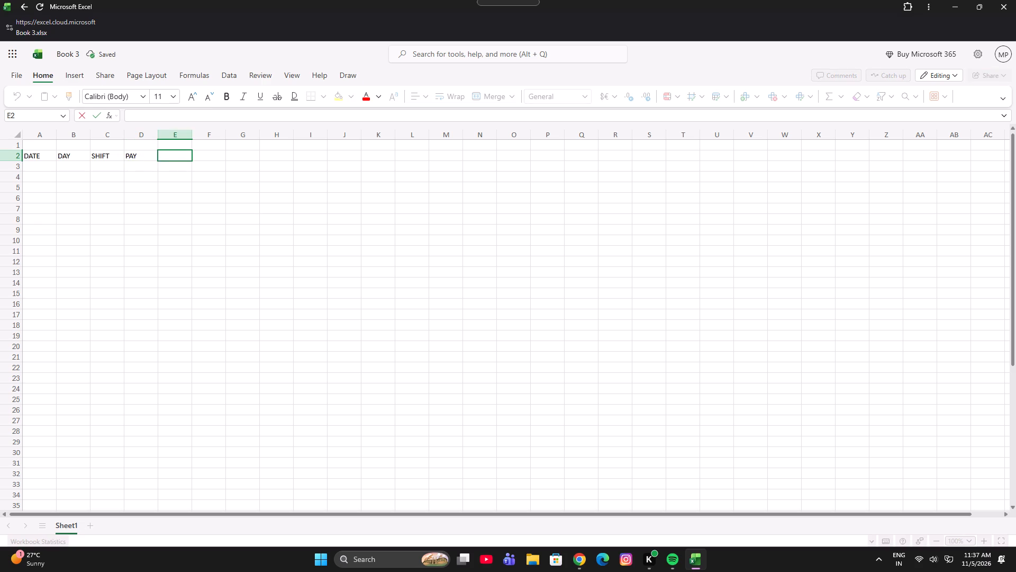
{"action": "type", "text": "OT"}
{"action": "key", "text": "space"}
{"action": "key", "text": "Right"}
{"action": "type", "text": "OT PAY"}
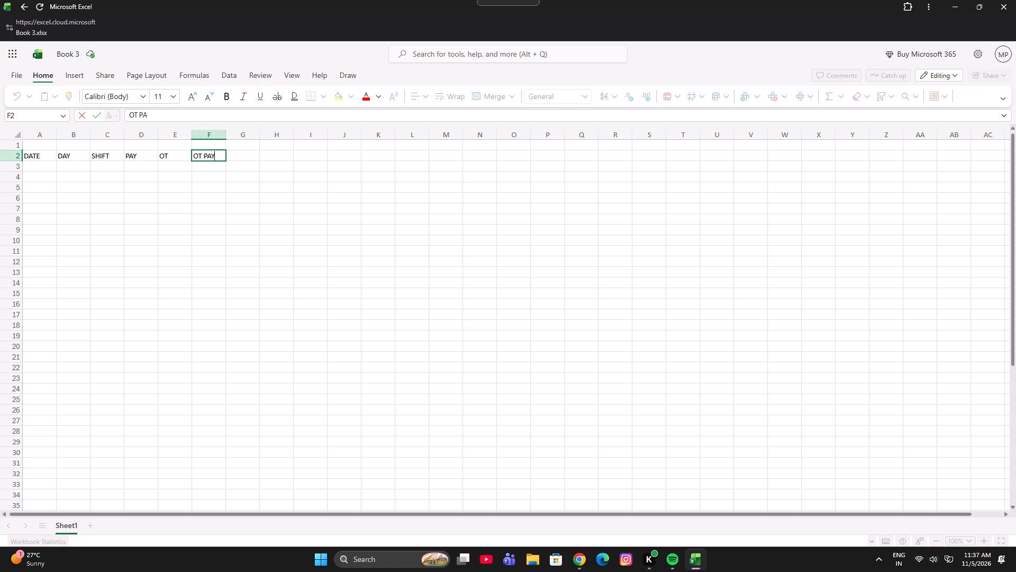
{"action": "key", "text": "Right"}
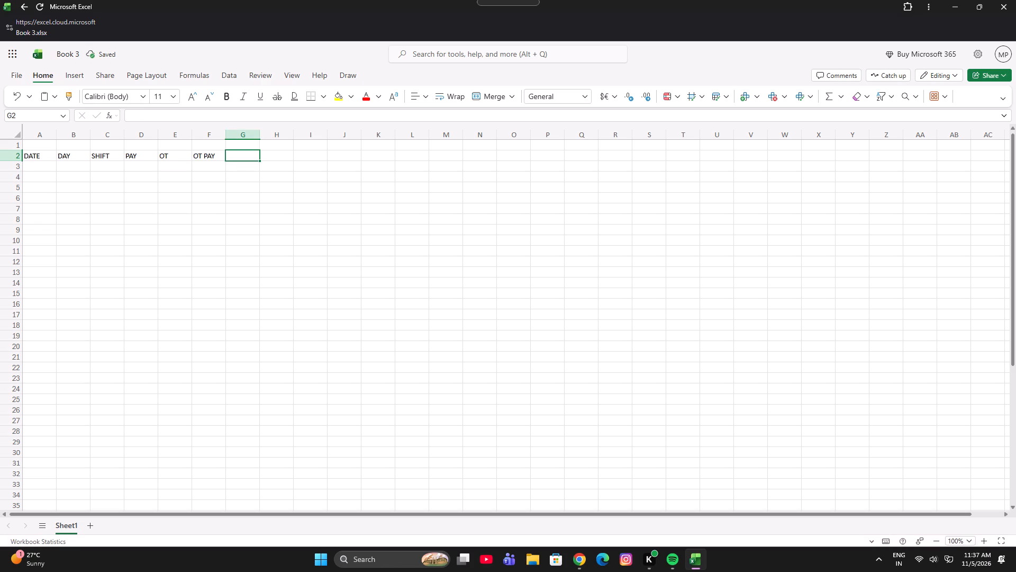
{"action": "type", "text": "TO"}
{"action": "type", "text": "TAL PAU"}
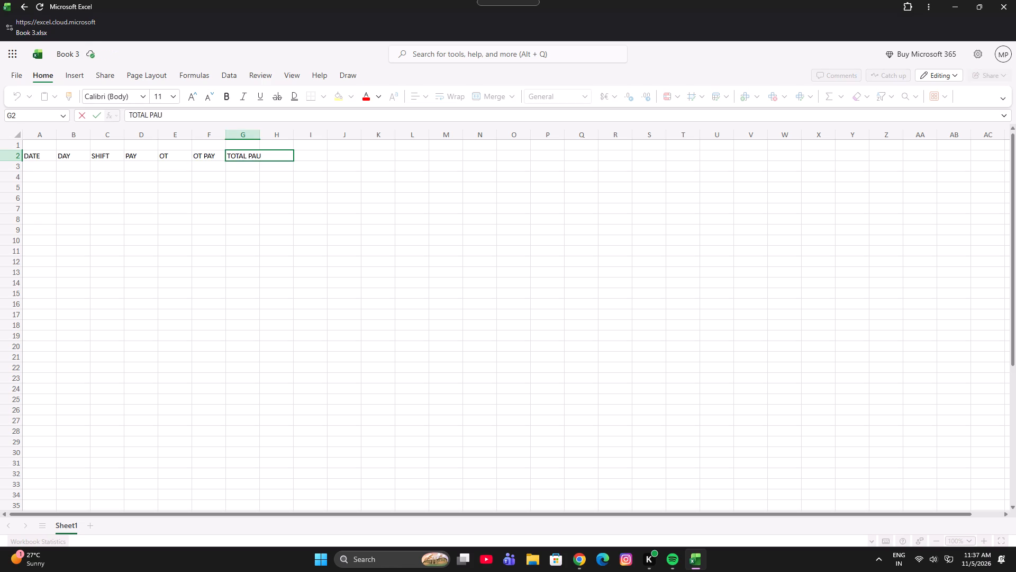
{"action": "key", "text": "BackSpace"}
{"action": "type", "text": "Y"}
{"action": "key", "text": "space"}
{"action": "left_click", "coordinate": [256, 163]}
Widen column G slightly so the TOTAL PAY header fits inside it.
{"action": "left_click", "coordinate": [254, 142]}
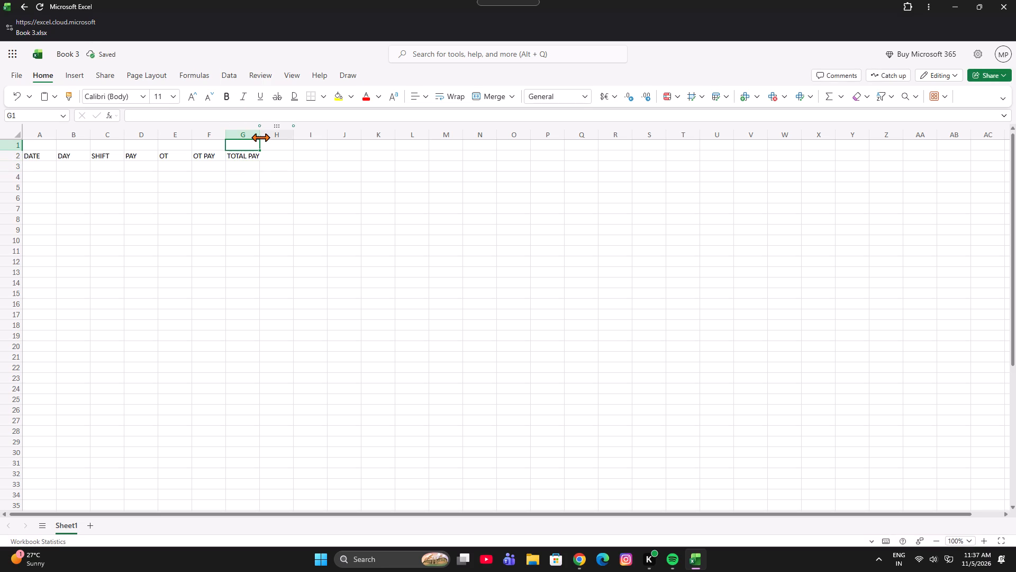
{"action": "left_click_drag", "start_coordinate": [260, 137], "coordinate": [265, 137]}
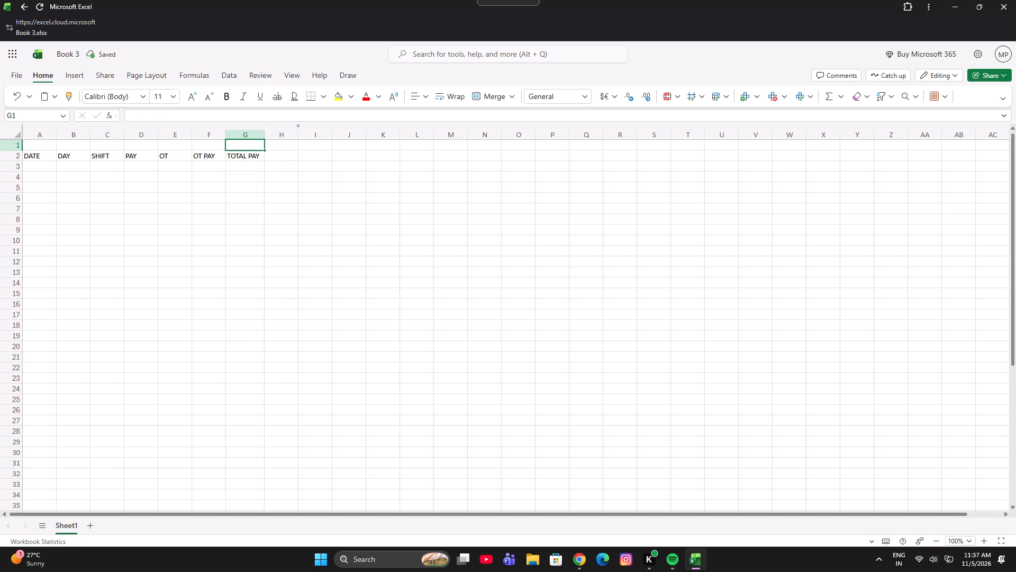
Centre the header texts in cells A2 to G2 horizontally.
{"action": "left_click_drag", "start_coordinate": [39, 158], "coordinate": [247, 159]}
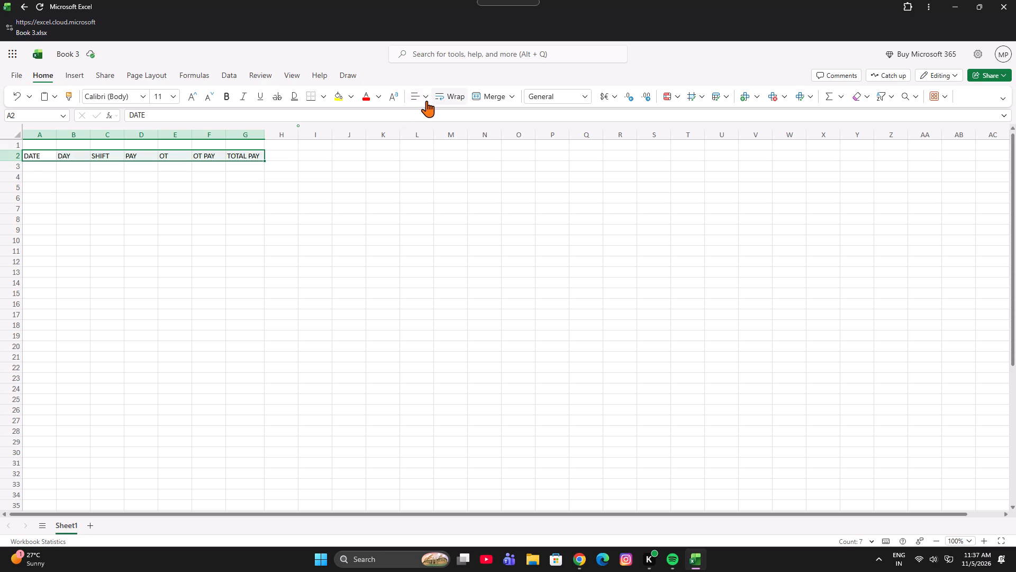
{"action": "left_click", "coordinate": [427, 102]}
{"action": "left_click", "coordinate": [434, 138]}
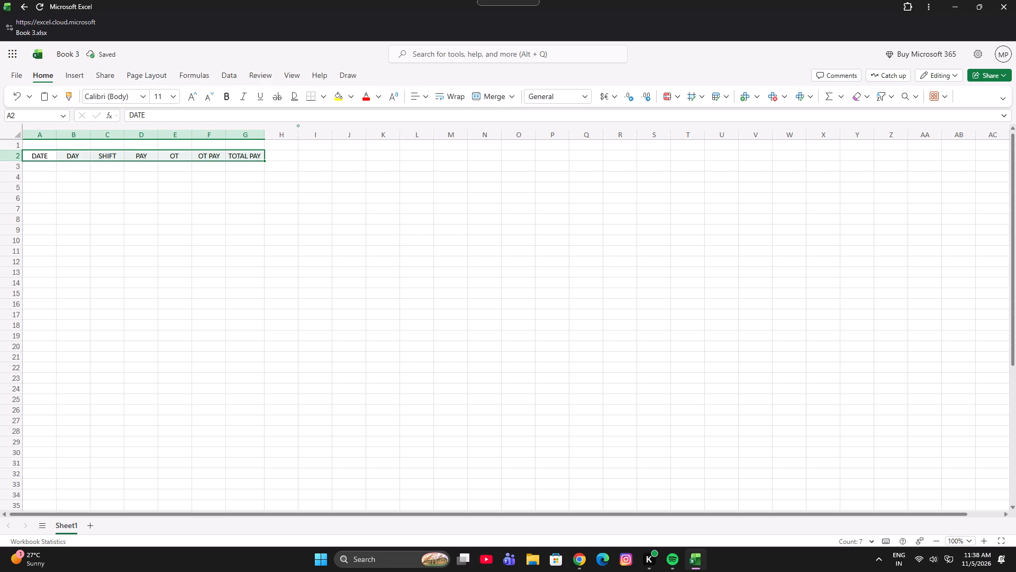
Merge and centre cells A1 to G1 into one title cell above the headers.
{"action": "left_click", "coordinate": [38, 146]}
{"action": "left_click_drag", "start_coordinate": [38, 145], "coordinate": [60, 145]}
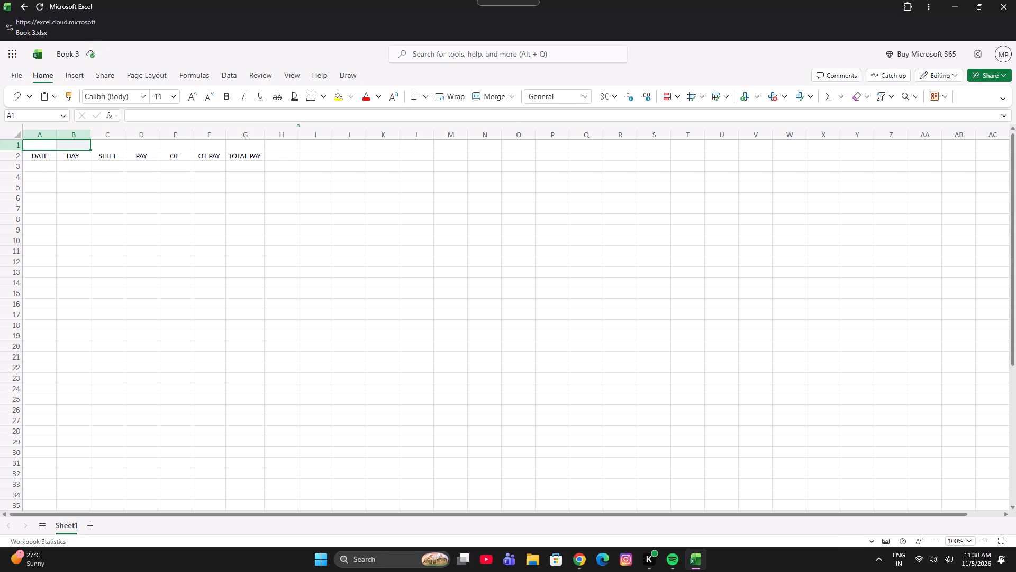
{"action": "left_click_drag", "start_coordinate": [60, 145], "coordinate": [232, 150]}
{"action": "left_click", "coordinate": [485, 94]}
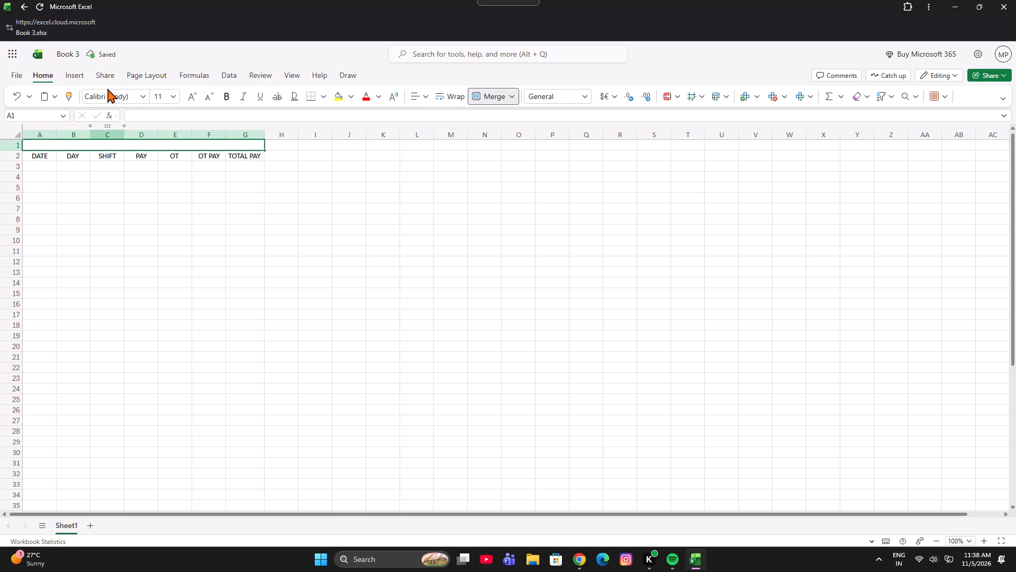
Enter the title NOVEMBER ATTENDENCE KGN SMT in the merged cell A1.
{"action": "type", "text": "NO"}
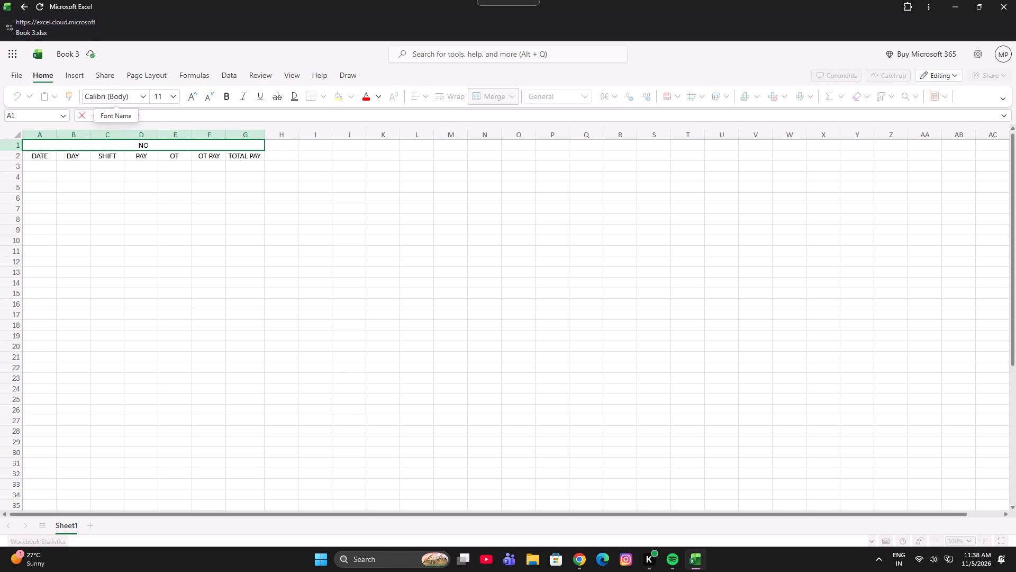
{"action": "type", "text": "NE"}
{"action": "key", "text": "BackSpace"}
{"action": "key", "text": "BackSpace"}
{"action": "type", "text": "VE"}
{"action": "key", "text": "m"}
{"action": "type", "text": "BER"}
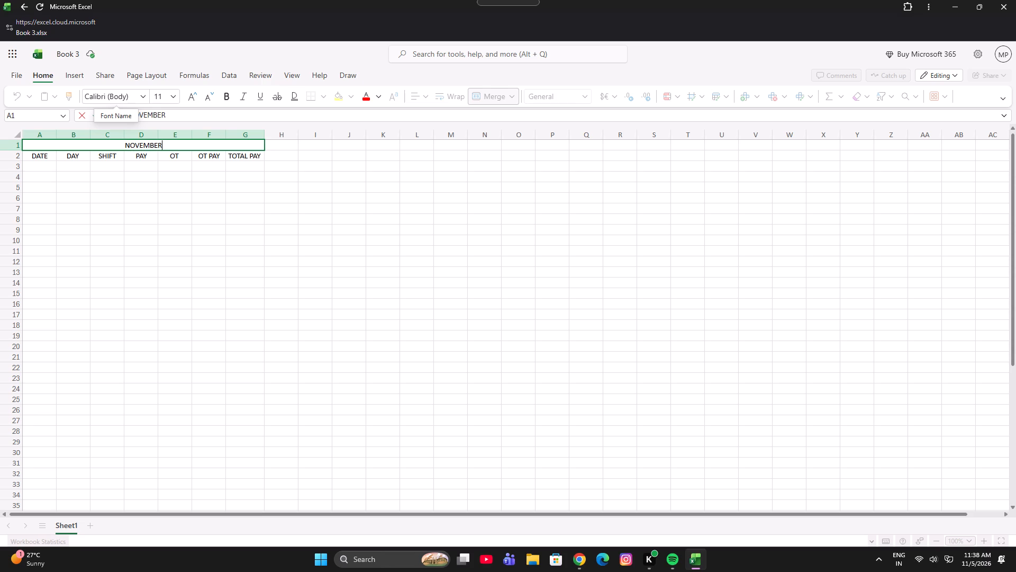
{"action": "key", "text": "space"}
{"action": "key", "text": "a"}
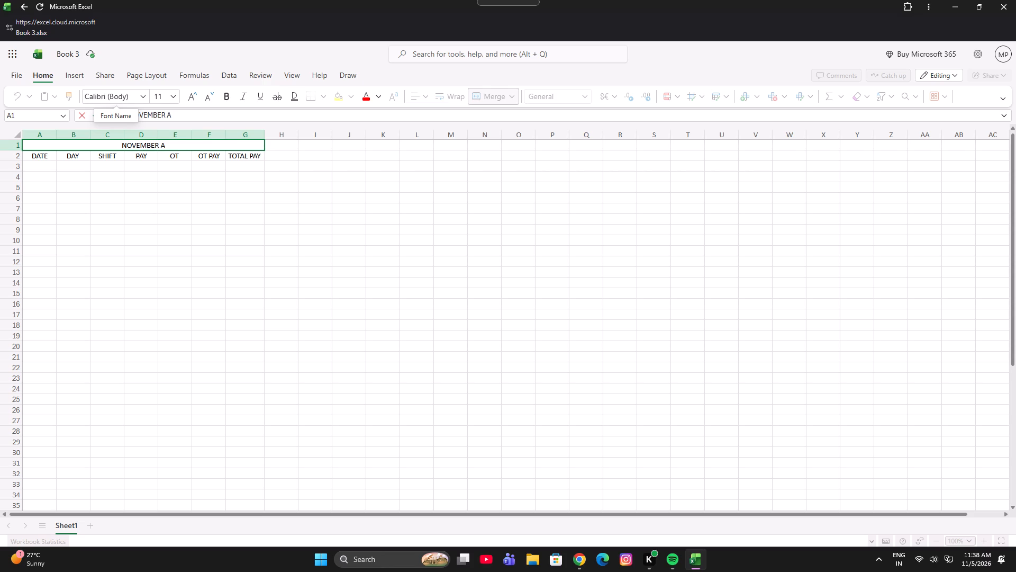
{"action": "type", "text": "TTENDENCE"}
{"action": "key", "text": "space"}
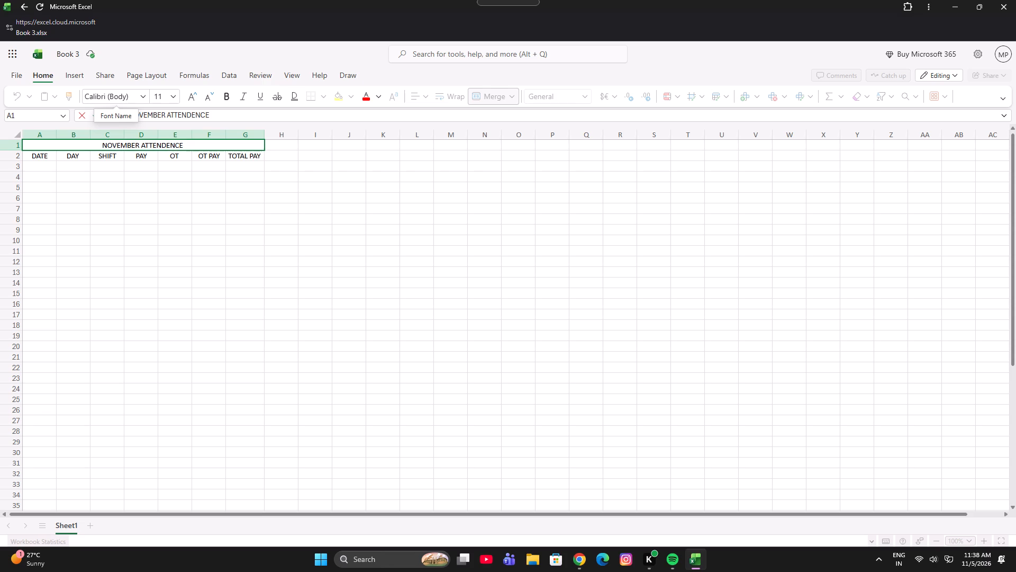
{"action": "key", "text": "k"}
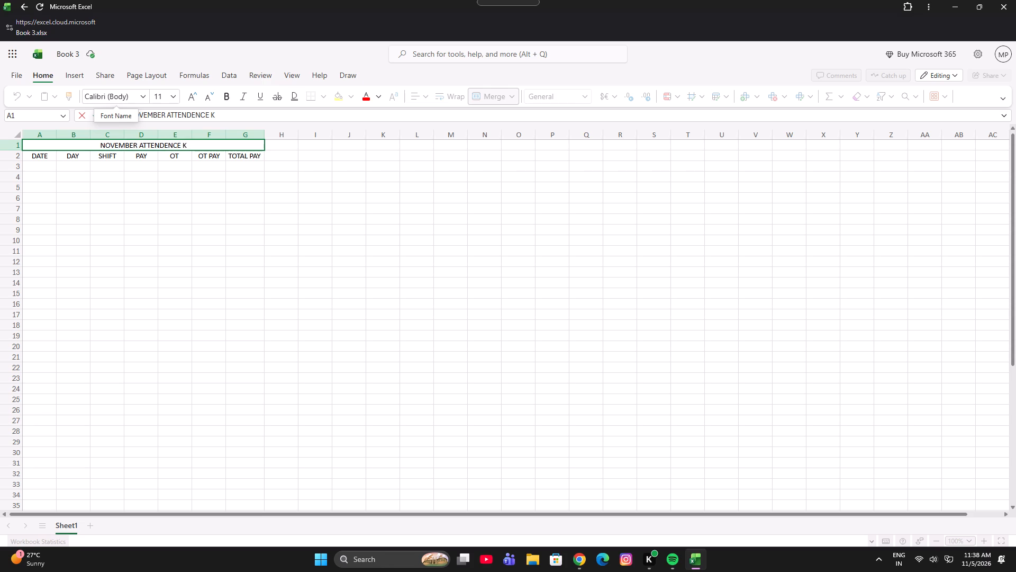
{"action": "key", "text": "h"}
{"action": "key", "text": "BackSpace"}
{"action": "type", "text": "GN"}
{"action": "key", "text": "space"}
{"action": "type", "text": "SMT"}
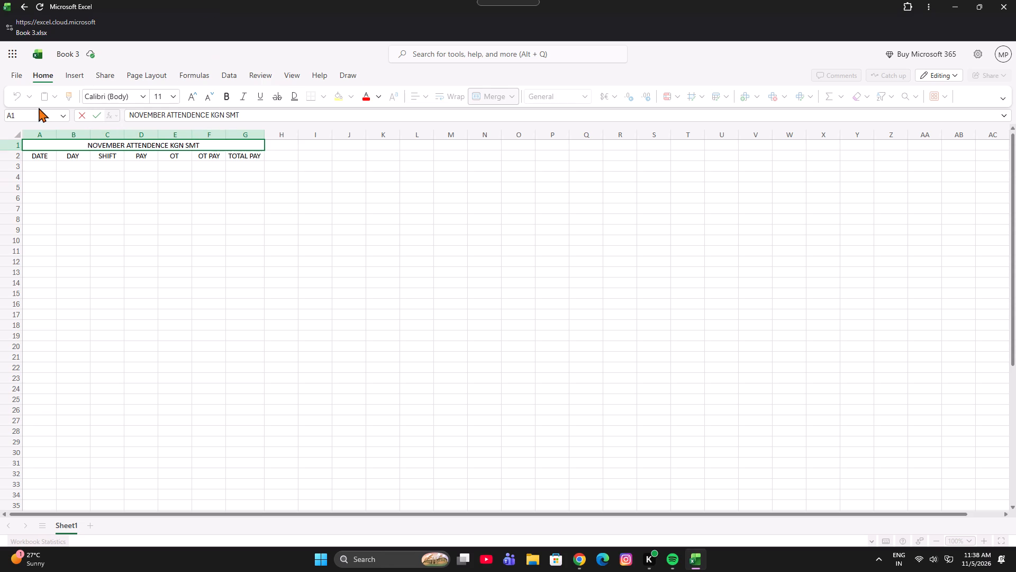
Enter the first date, 01/11/2026, in cell A3 under the DATE header.
{"action": "left_click", "coordinate": [39, 166]}
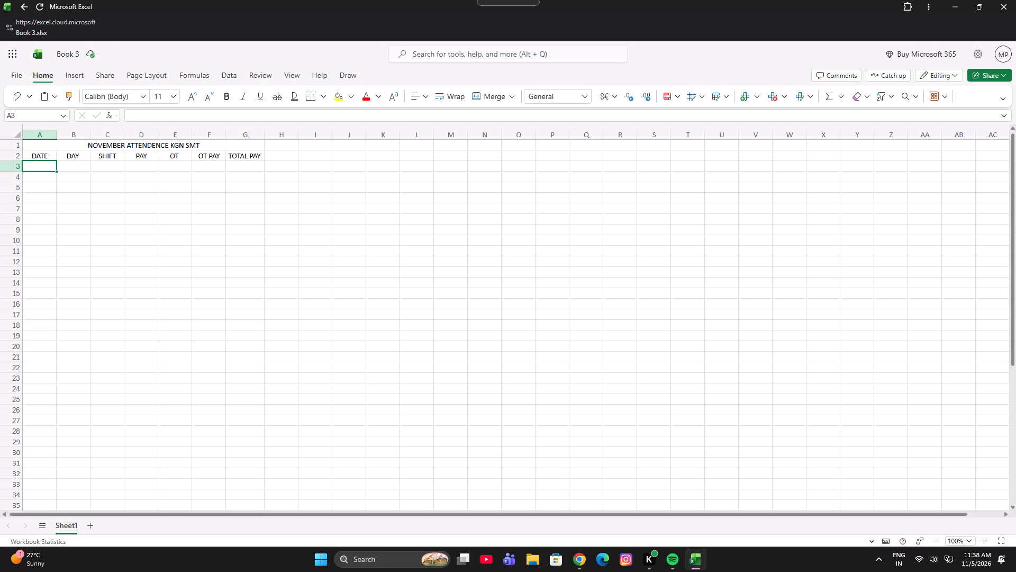
{"action": "type", "text": "01"}
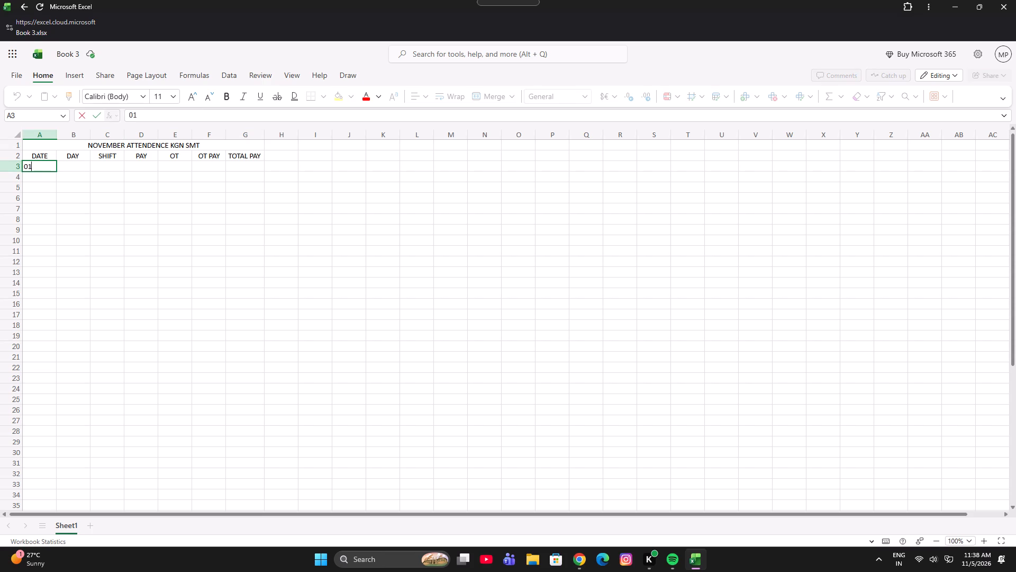
{"action": "key", "text": "slash"}
{"action": "key", "text": "0"}
{"action": "key", "text": "BackSpace"}
{"action": "type", "text": "11"}
{"action": "key", "text": "slash"}
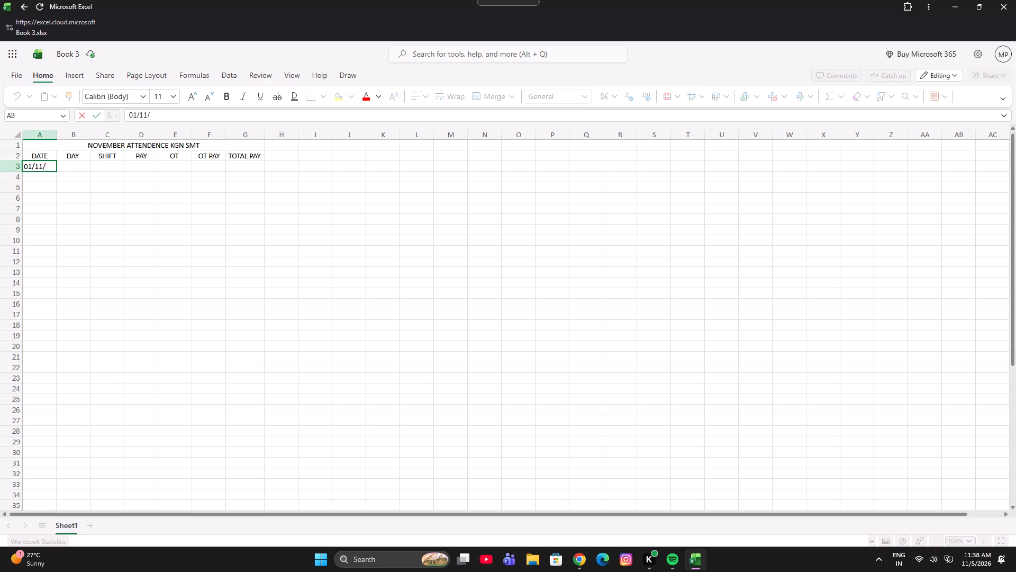
{"action": "type", "text": "2026"}
{"action": "left_click", "coordinate": [97, 264]}
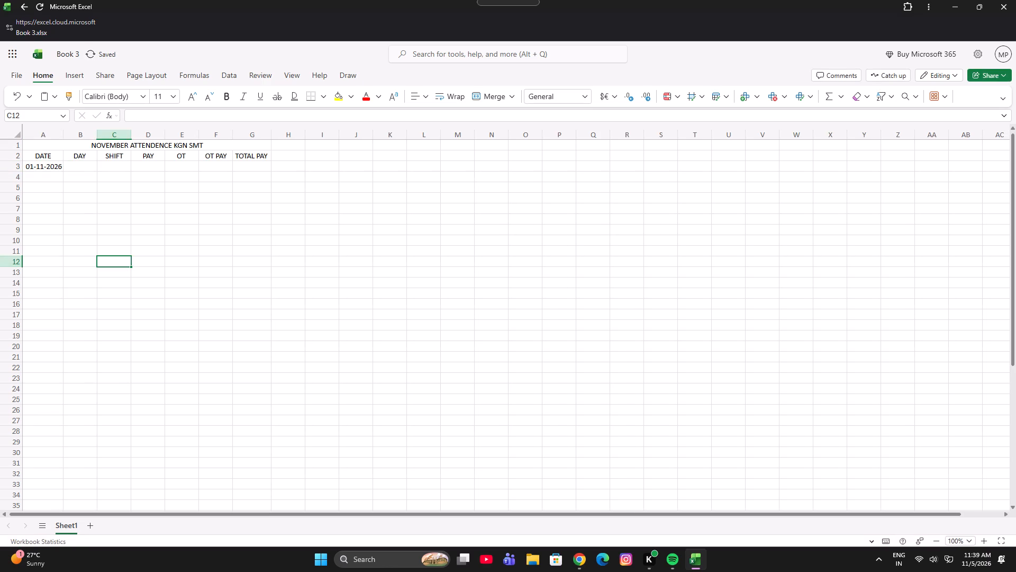
Fill the DATE column downwards from cell A3 to A34 with consecutive daily dates.
{"action": "left_click", "coordinate": [48, 165]}
{"action": "left_click_drag", "start_coordinate": [62, 171], "coordinate": [29, 394]}
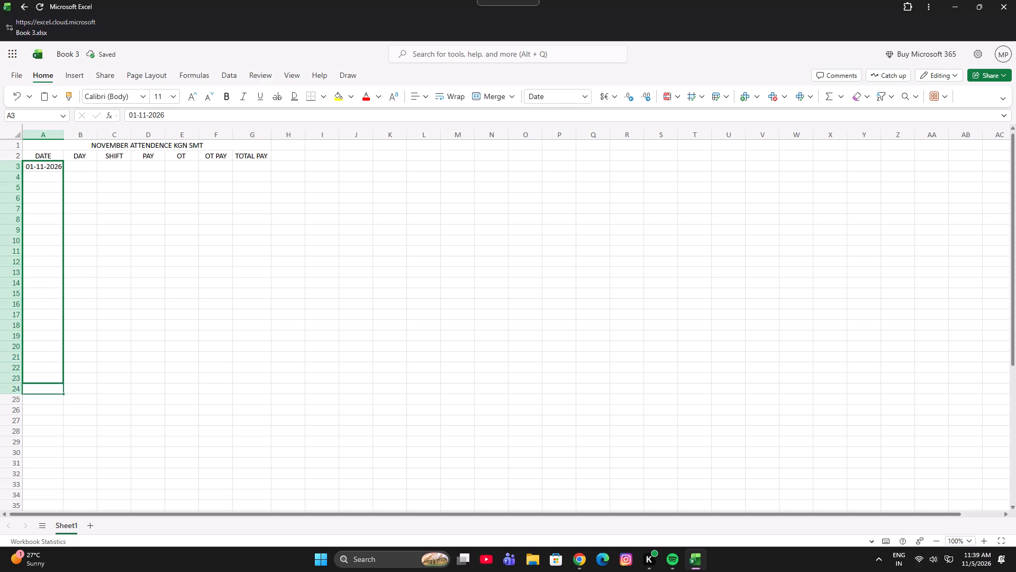
{"action": "left_click_drag", "start_coordinate": [29, 394], "coordinate": [30, 494]}
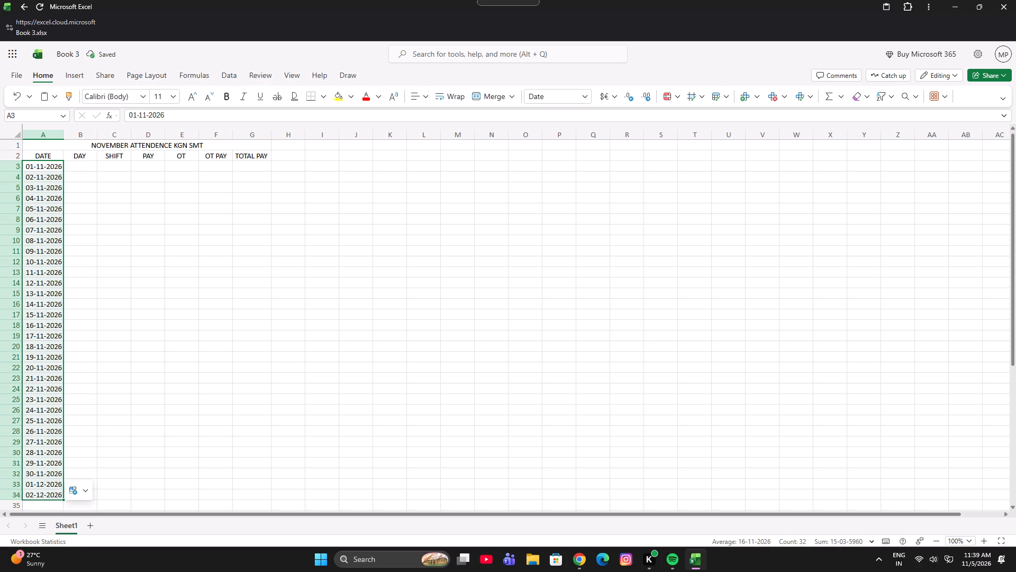
Clear the two December dates from cells A33 and A34 so the column ends at 30-11-2026.
{"action": "left_click", "coordinate": [42, 485]}
{"action": "left_click_drag", "start_coordinate": [42, 485], "coordinate": [43, 486]}
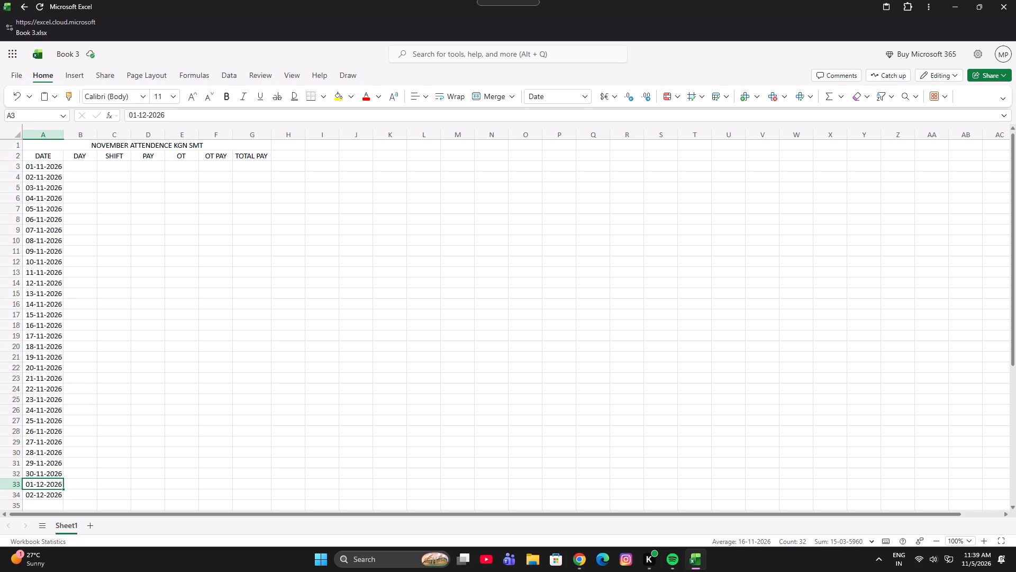
{"action": "left_click_drag", "start_coordinate": [43, 486], "coordinate": [44, 492]}
{"action": "key", "text": "Delete"}
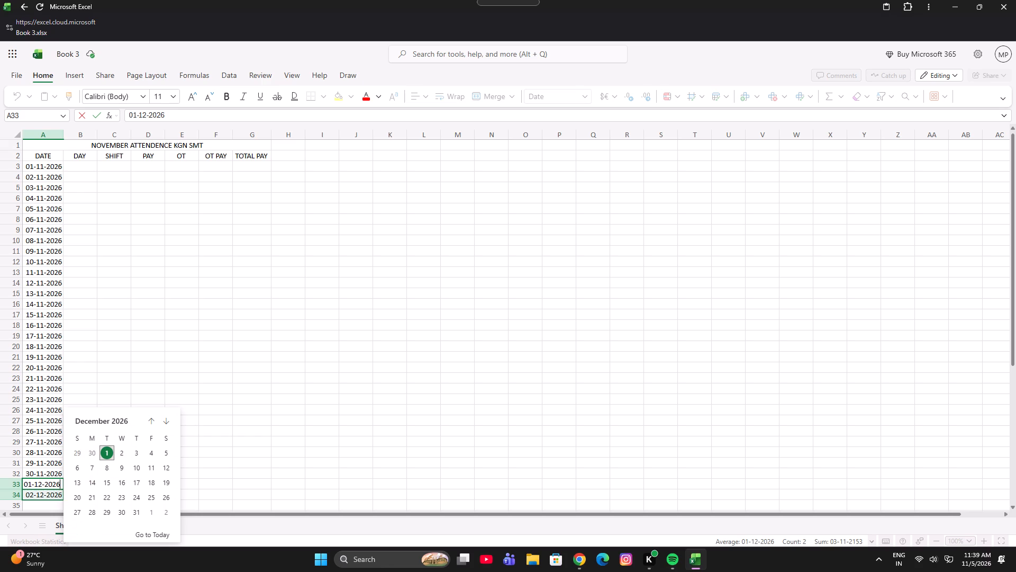
{"action": "left_click", "coordinate": [202, 473]}
{"action": "left_click", "coordinate": [44, 482]}
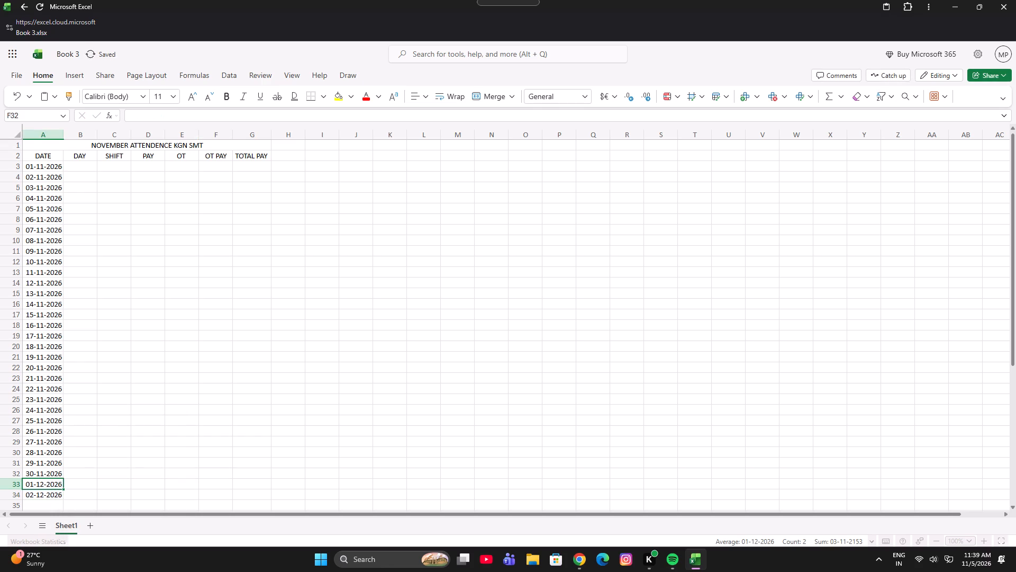
{"action": "key", "text": "BackSpace"}
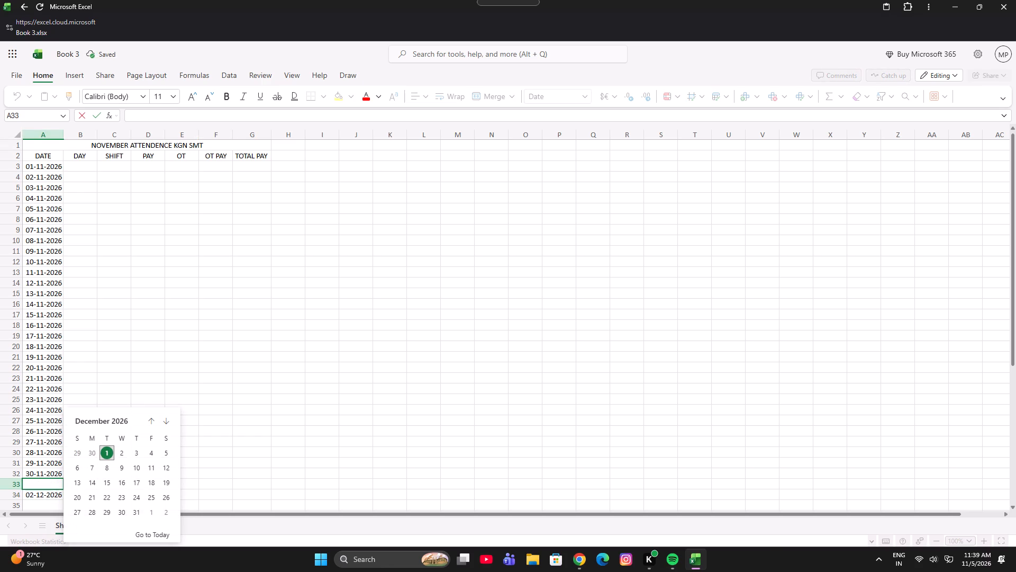
{"action": "left_click", "coordinate": [270, 406]}
{"action": "left_click", "coordinate": [47, 499]}
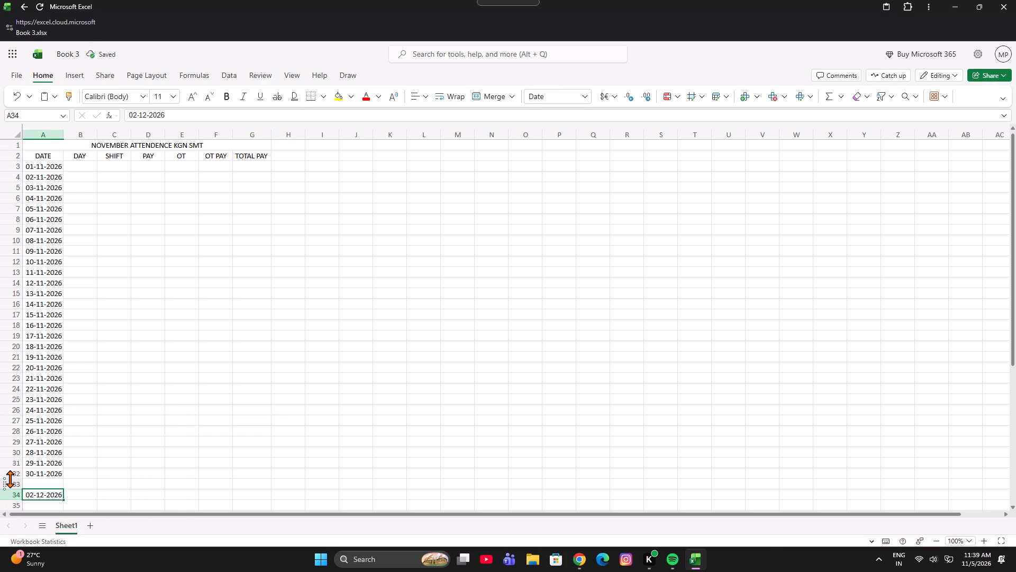
{"action": "key", "text": "BackSpace"}
{"action": "left_click", "coordinate": [298, 339]}
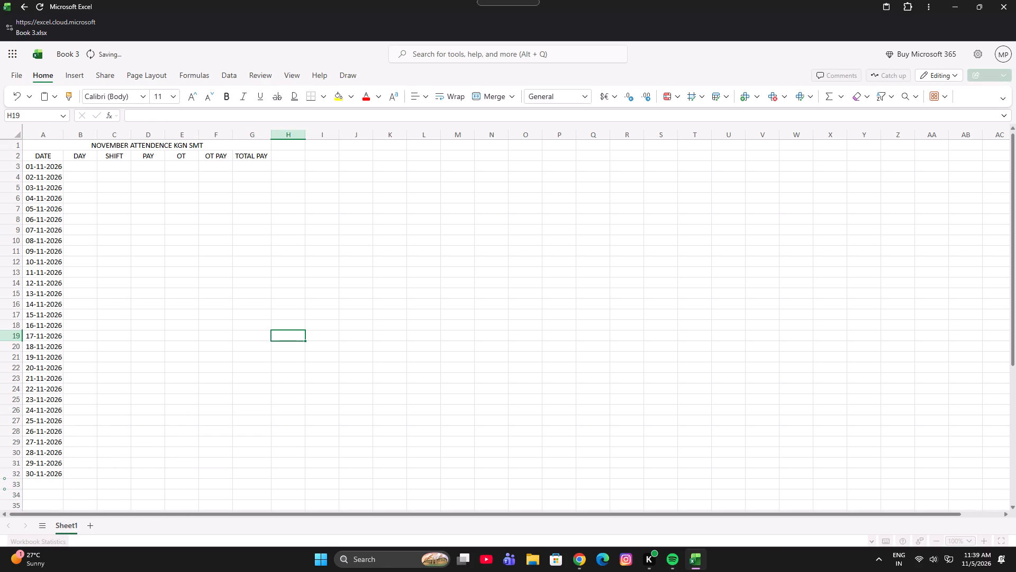
Check the weekday of 1 November 2026 in the system calendar and enter SUNDAY in cell B3.
{"action": "left_click", "coordinate": [79, 167]}
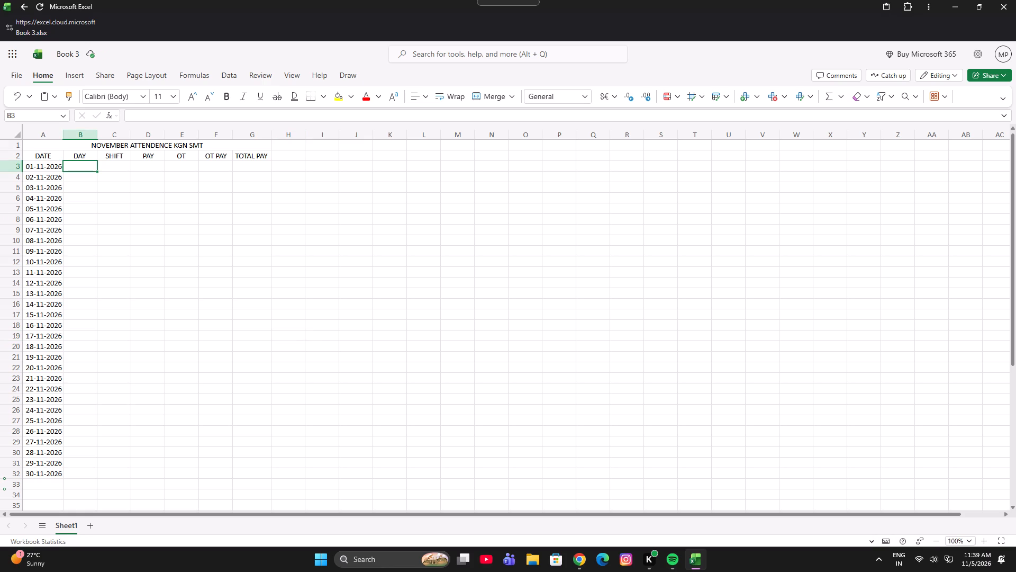
{"action": "left_click", "coordinate": [988, 558]}
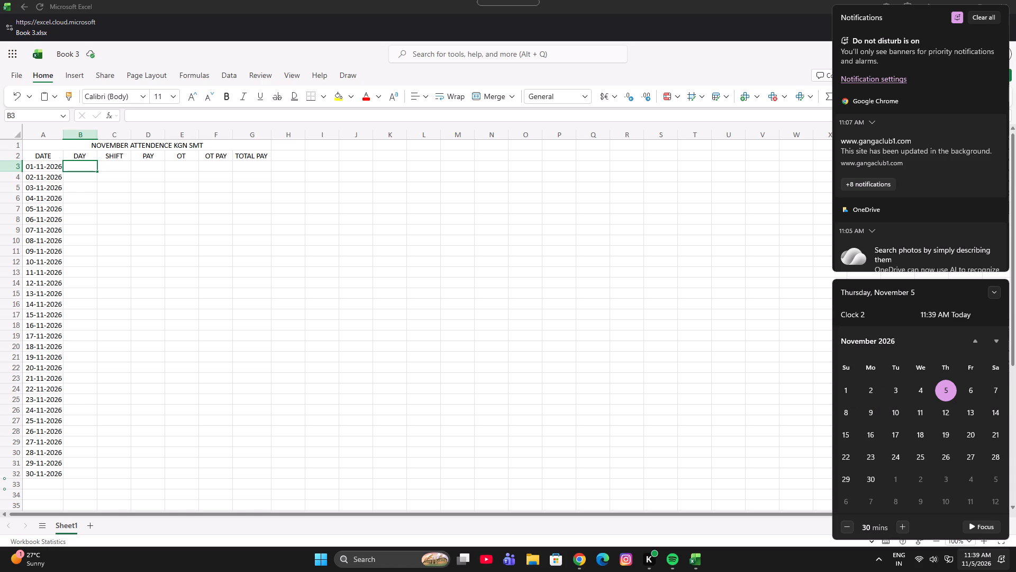
{"action": "left_click", "coordinate": [76, 168]}
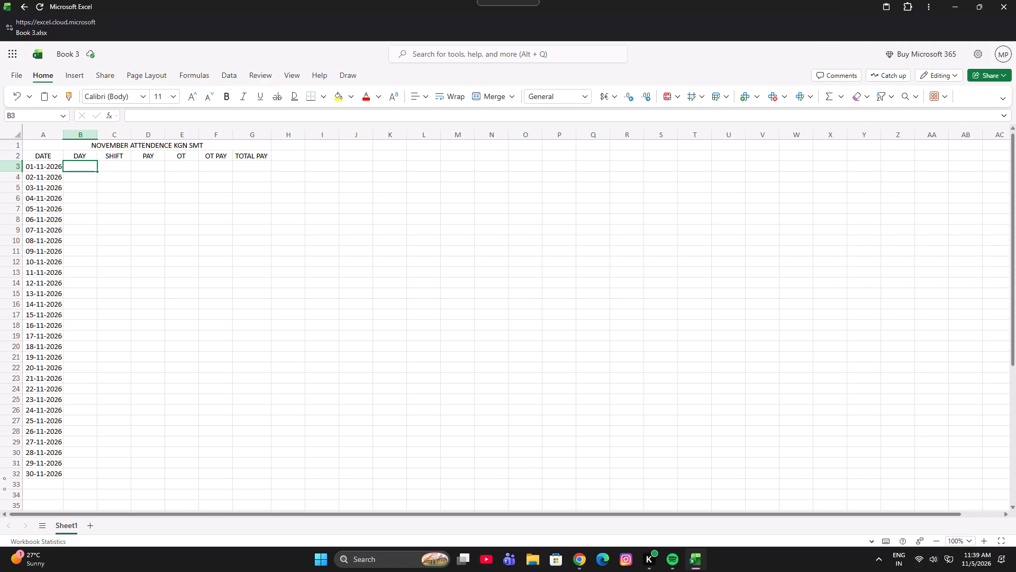
{"action": "key", "text": "s"}
{"action": "key", "text": "u"}
{"action": "key", "text": "n"}
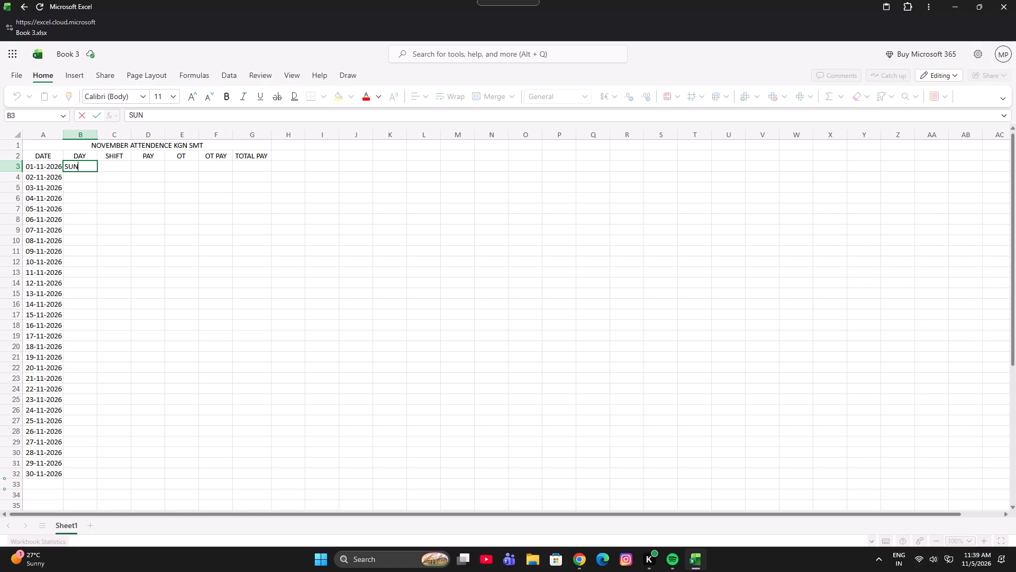
{"action": "type", "text": "DAY"}
{"action": "left_click", "coordinate": [96, 196]}
Fill the DAY column downwards from cell B3 to B32 with consecutive weekday names.
{"action": "left_click", "coordinate": [92, 166]}
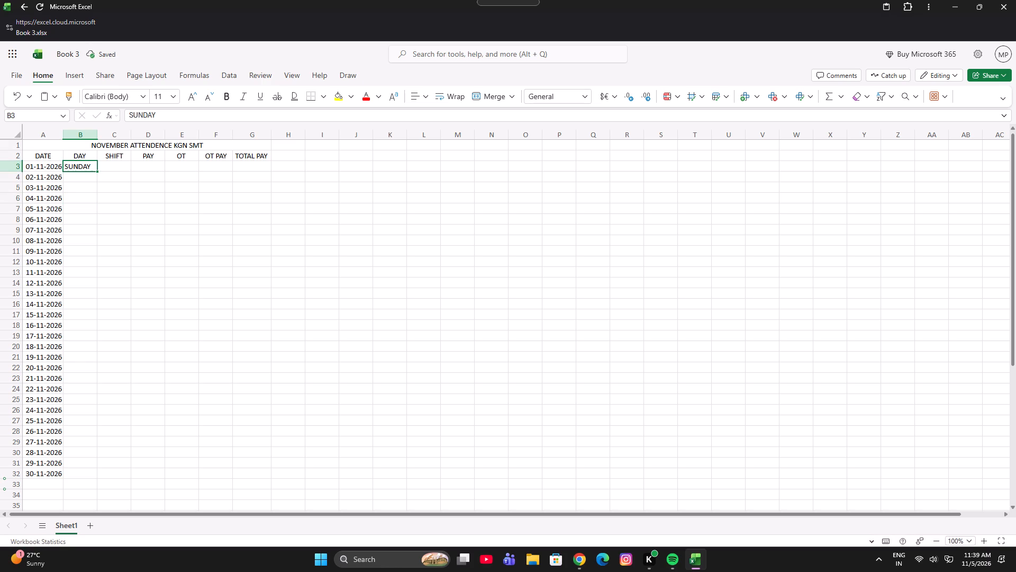
{"action": "left_click_drag", "start_coordinate": [97, 172], "coordinate": [106, 469]}
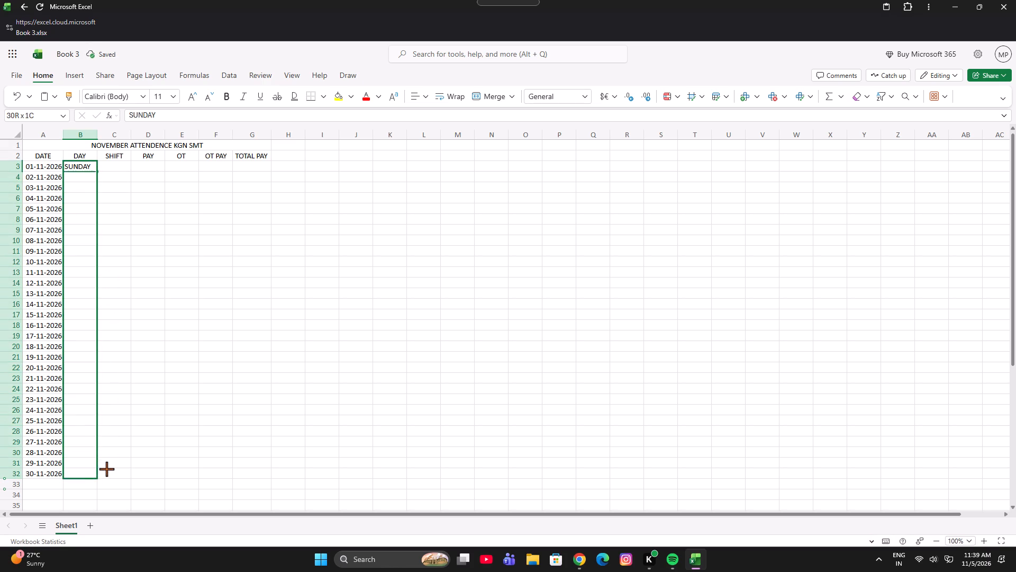
{"action": "left_click_drag", "start_coordinate": [106, 469], "coordinate": [106, 469]}
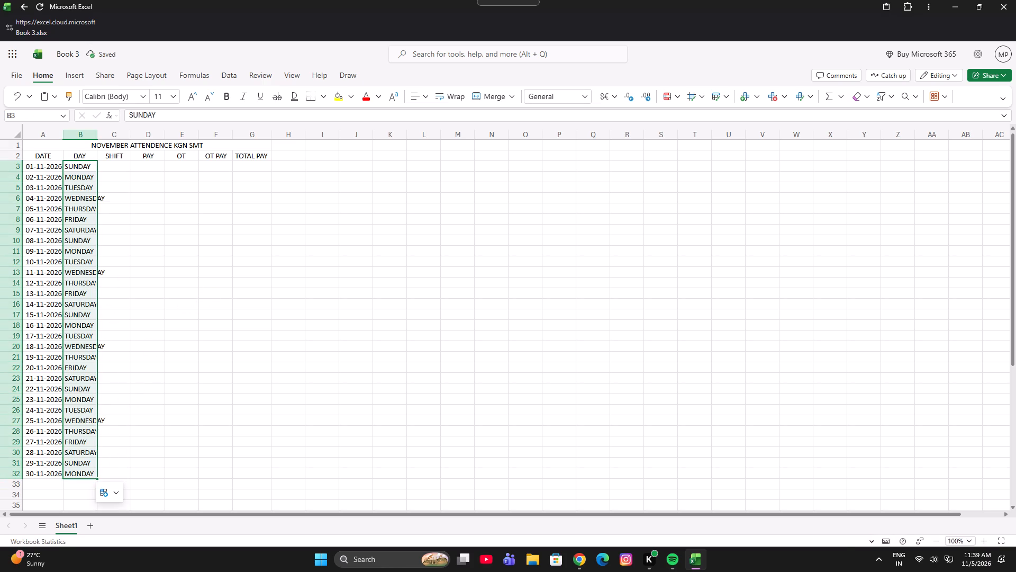
Widen column B so the longest weekday name, WEDNESDAY, fits inside it.
{"action": "left_click", "coordinate": [131, 195]}
{"action": "left_click", "coordinate": [85, 140]}
{"action": "left_click_drag", "start_coordinate": [97, 136], "coordinate": [98, 136]}
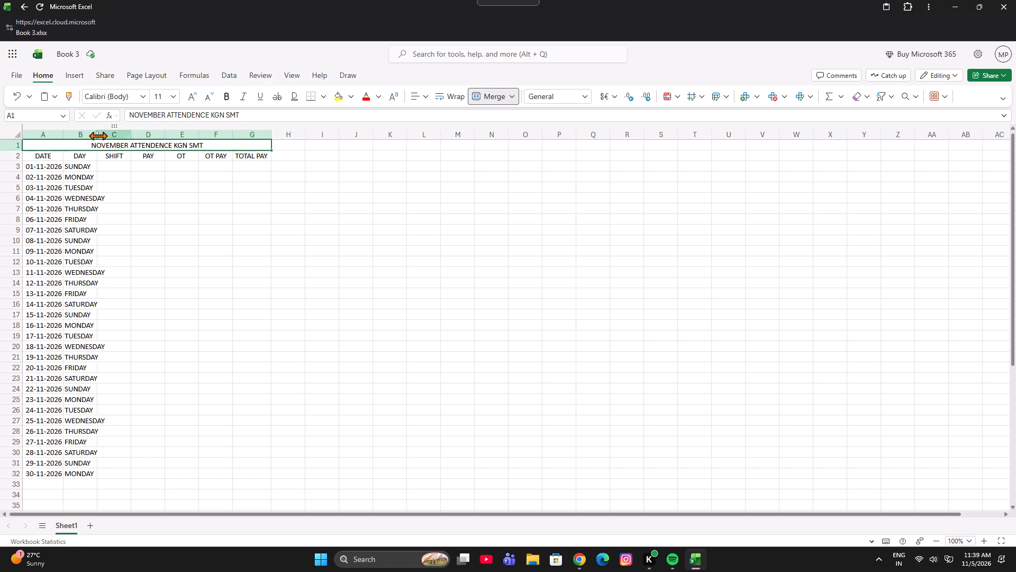
{"action": "left_click_drag", "start_coordinate": [98, 136], "coordinate": [104, 136]}
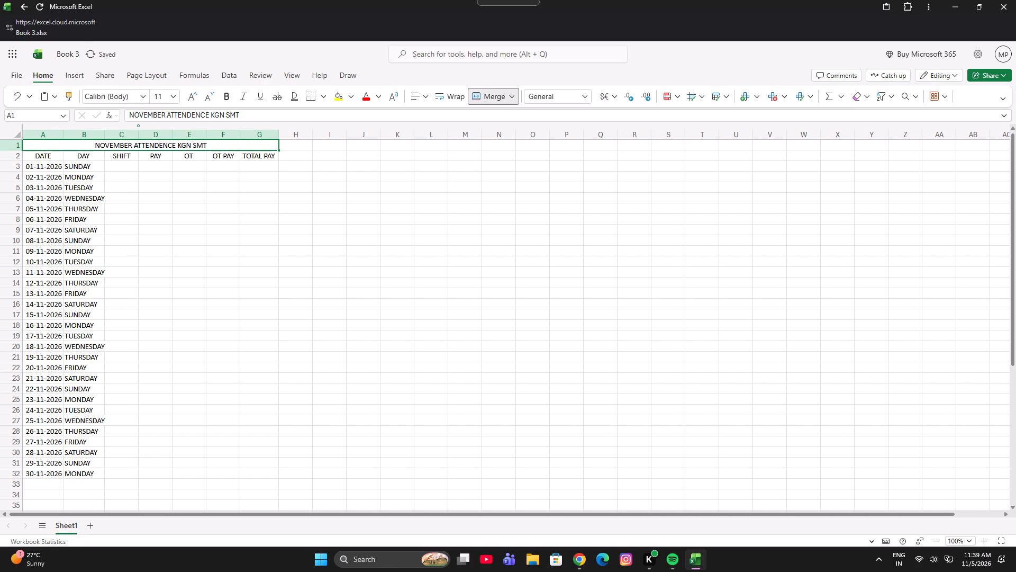
{"action": "left_click_drag", "start_coordinate": [104, 138], "coordinate": [110, 138]}
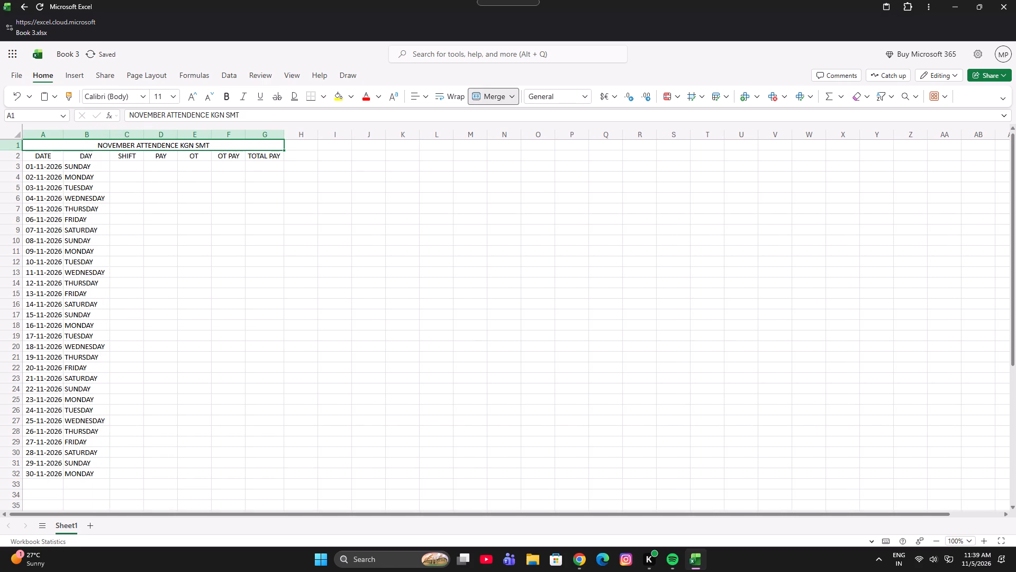
Centre the weekday names in the DAY column, cells B3 to B32.
{"action": "left_click", "coordinate": [132, 294]}
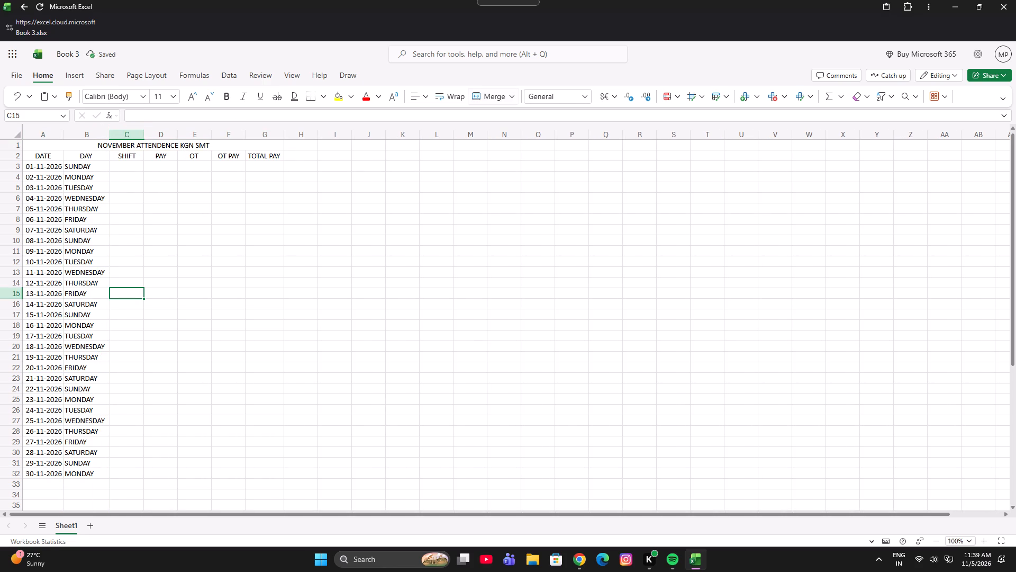
{"action": "left_click_drag", "start_coordinate": [74, 170], "coordinate": [85, 472]}
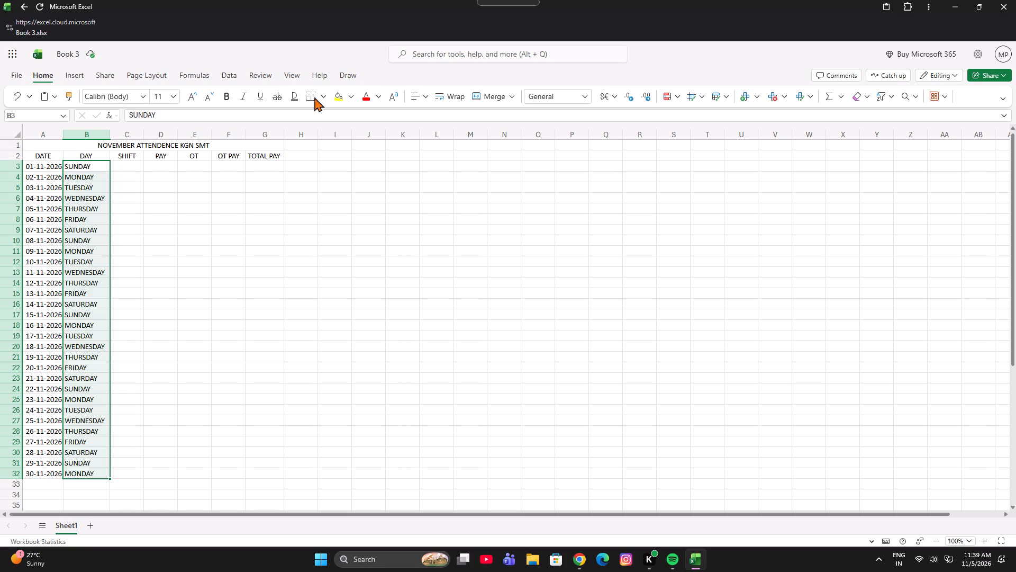
{"action": "left_click", "coordinate": [414, 91]}
{"action": "left_click", "coordinate": [436, 131]}
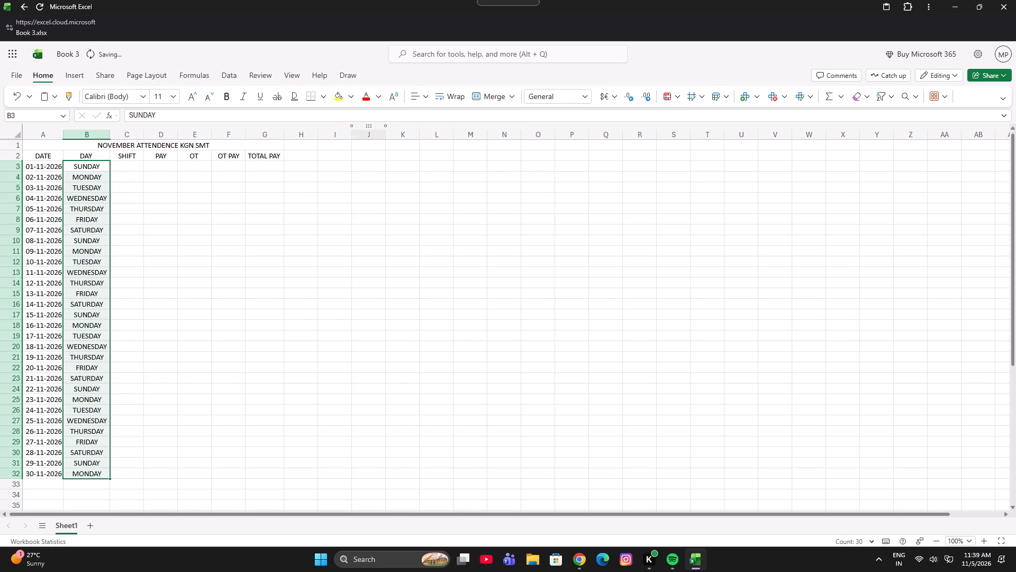
Enter NIGHT in cell C3 of the SHIFT column and fill it down to C17, covering 01-11-2026 to 15-11-2026.
{"action": "left_click", "coordinate": [125, 166]}
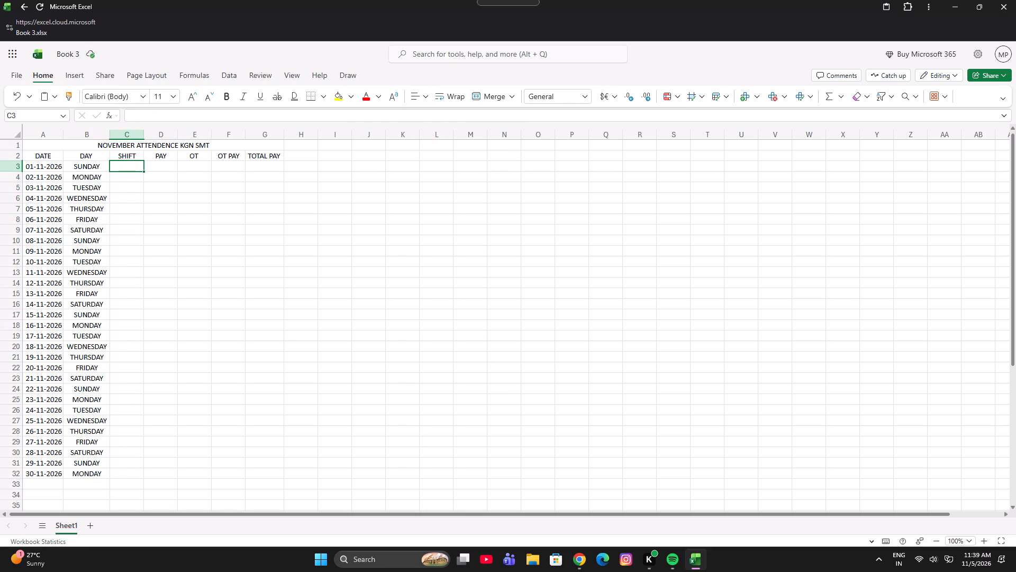
{"action": "key", "text": "n"}
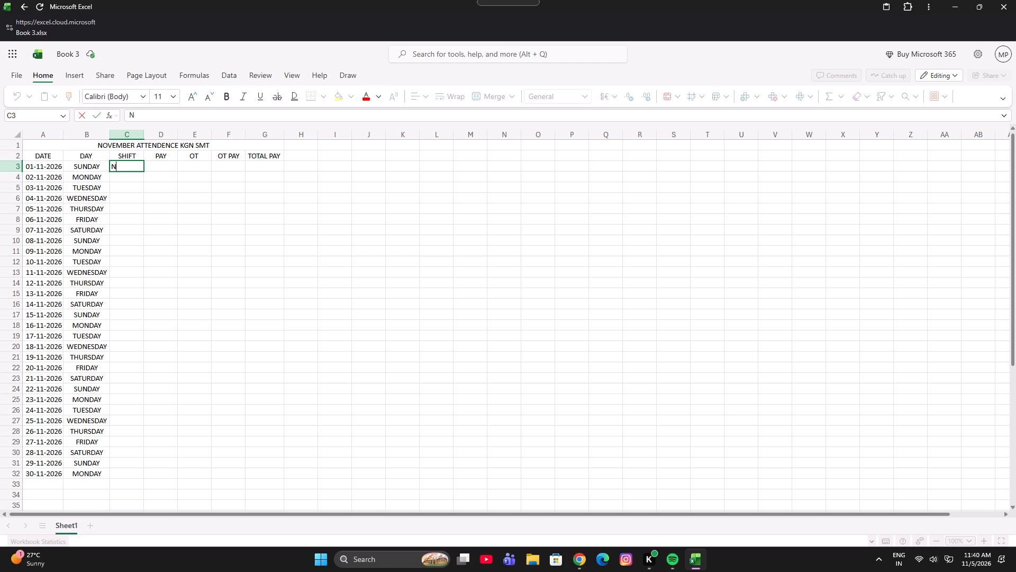
{"action": "type", "text": "IGHT"}
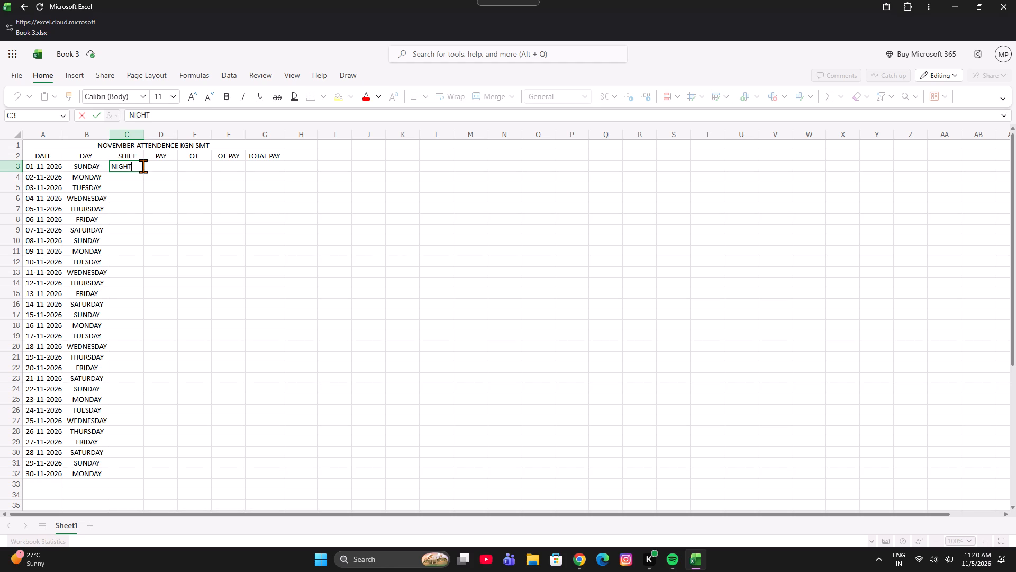
{"action": "left_click", "coordinate": [158, 186]}
{"action": "left_click", "coordinate": [138, 168]}
{"action": "left_click_drag", "start_coordinate": [144, 171], "coordinate": [97, 319]}
Enter DAY in cell C18 of the SHIFT column and fill it down to C32, covering 16-11-2026 to 30-11-2026.
{"action": "left_click", "coordinate": [117, 327]}
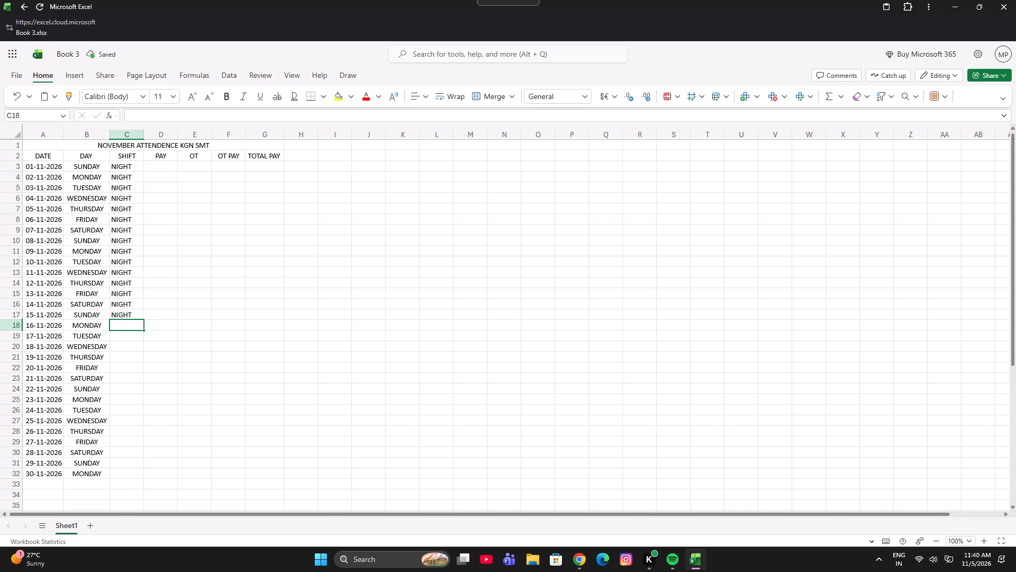
{"action": "type", "text": "DA"}
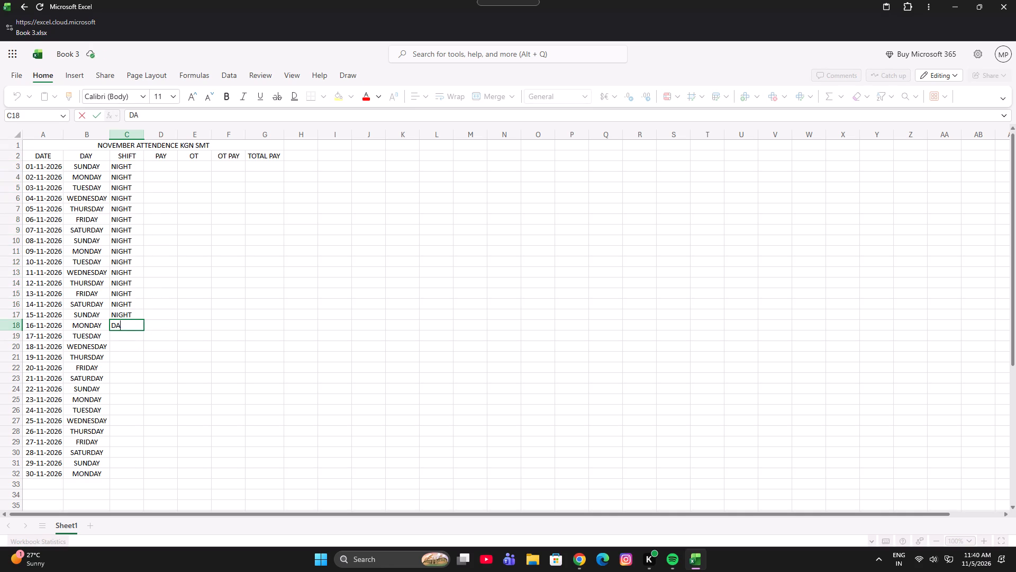
{"action": "key", "text": "y"}
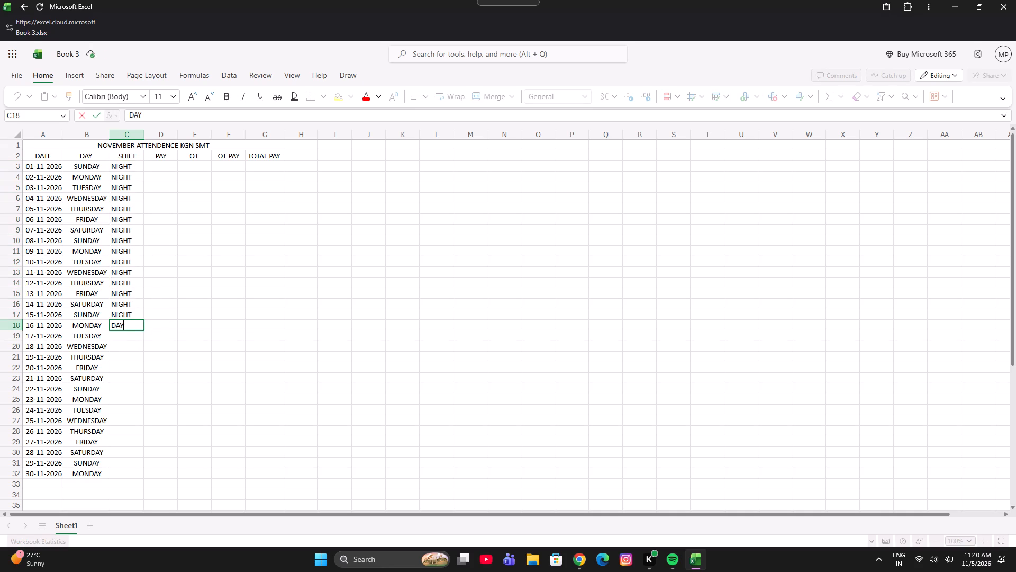
{"action": "left_click", "coordinate": [124, 342]}
{"action": "left_click", "coordinate": [124, 328]}
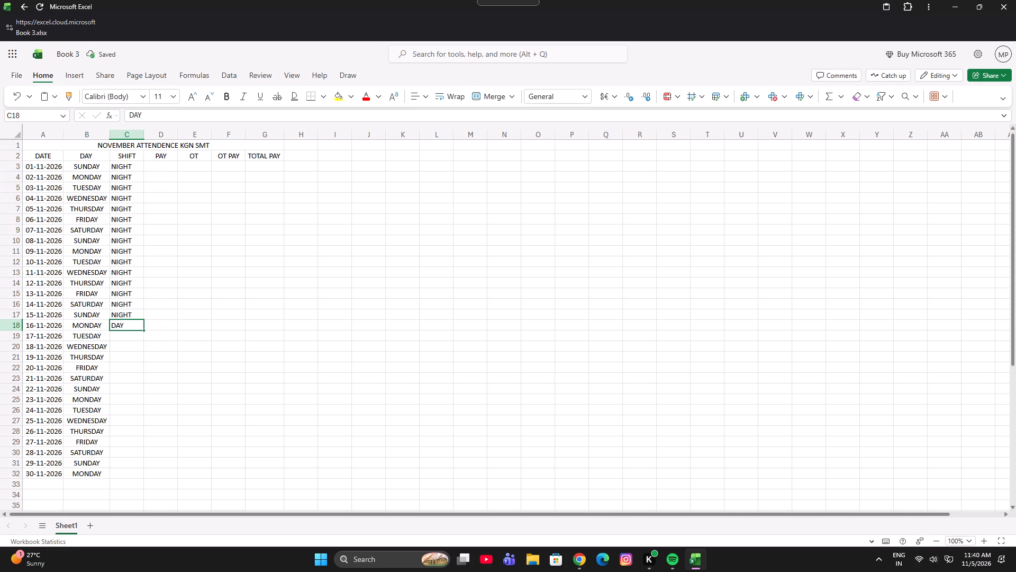
{"action": "left_click_drag", "start_coordinate": [143, 331], "coordinate": [138, 469]}
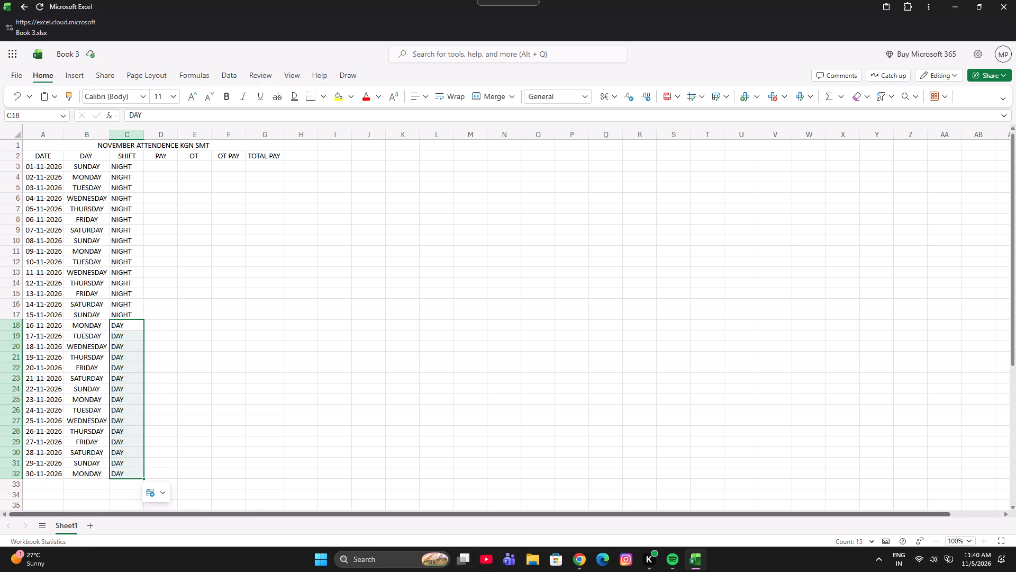
Select cell D3, the first entry of the PAY column, for 01-11-2026.
{"action": "left_click", "coordinate": [162, 166]}
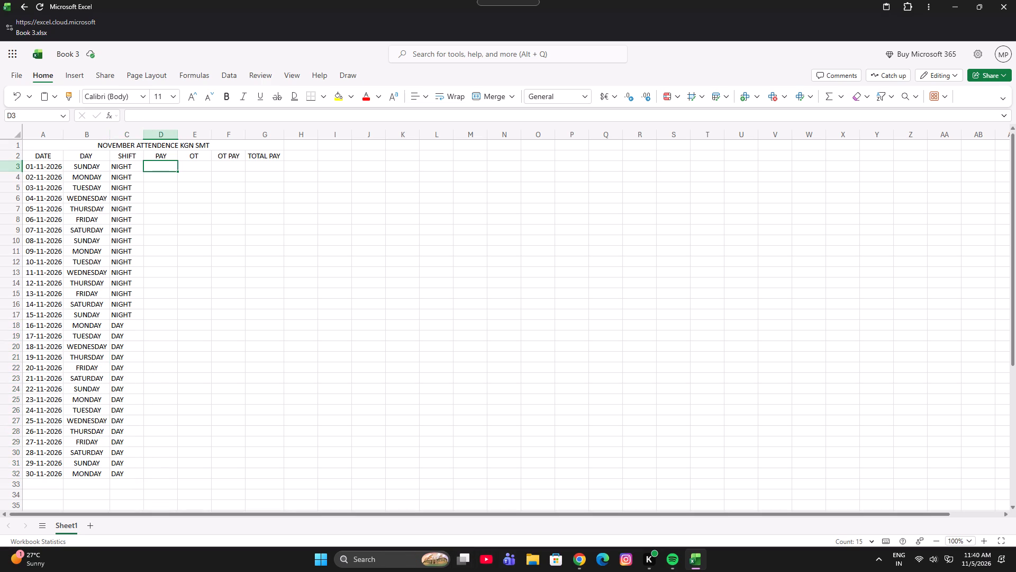
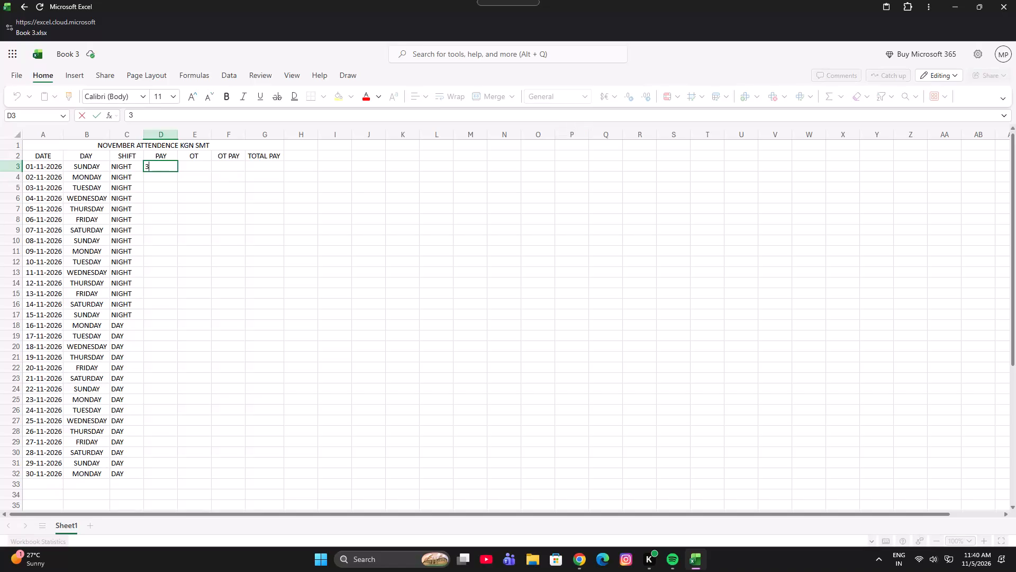
Enter 387 in cell D3 of the PAY column for 01-11-2026.
{"action": "key", "text": "8"}
{"action": "key", "text": "7"}
Enter 48 in cell F3 of the OT PAY column for 01-11-2026.
{"action": "left_click", "coordinate": [237, 169]}
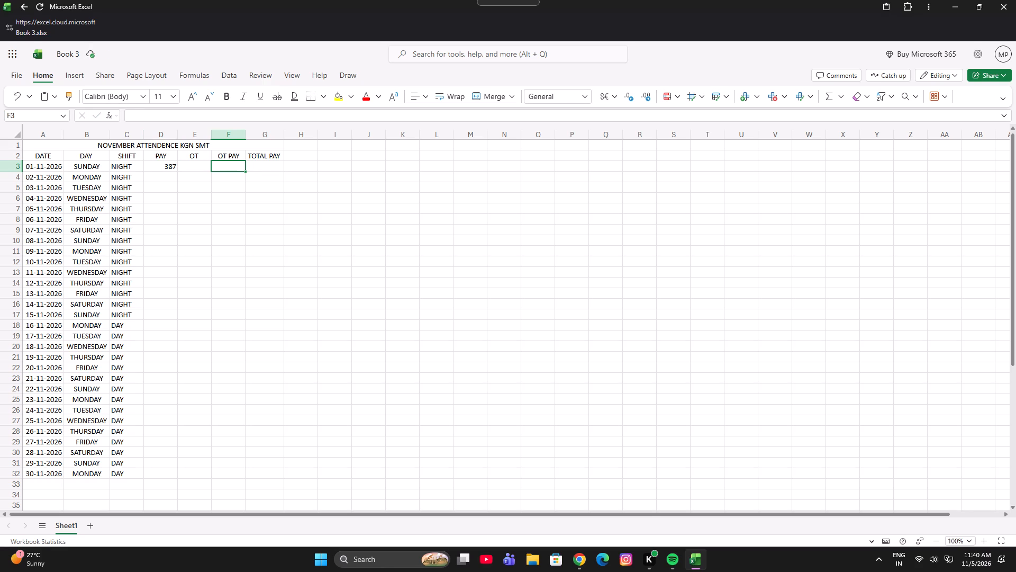
{"action": "type", "text": "48"}
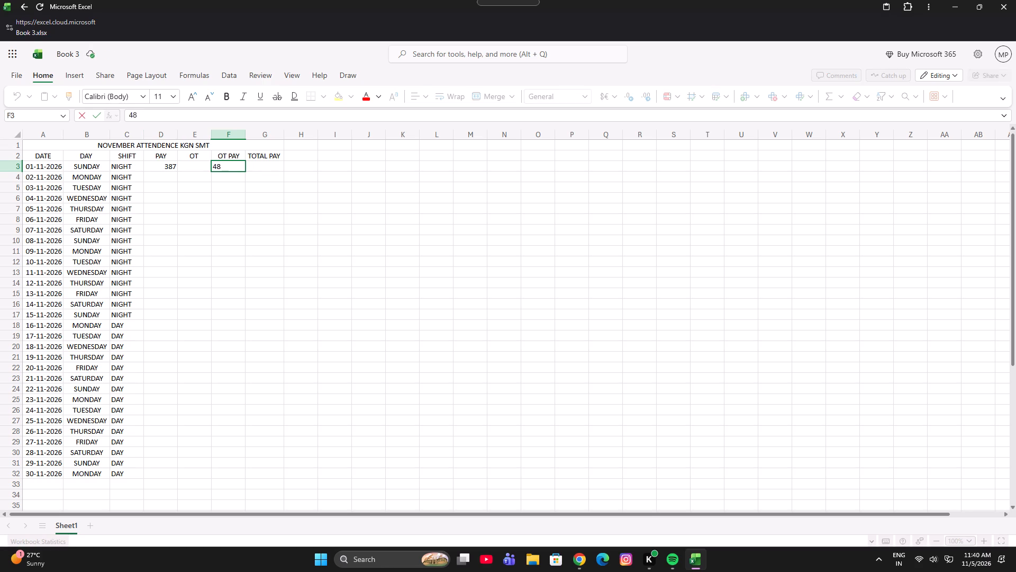
{"action": "left_click", "coordinate": [307, 179]}
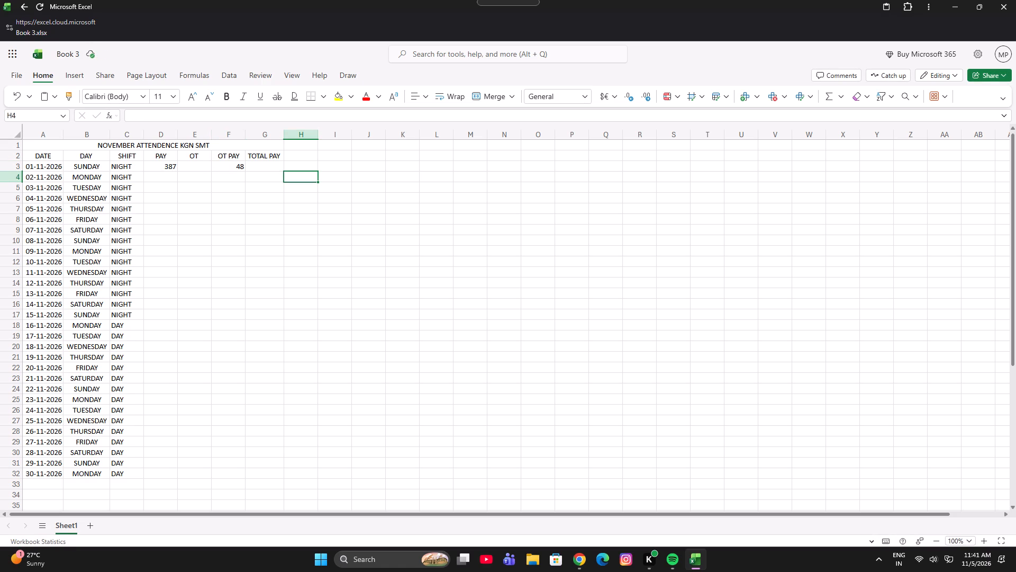
Change the column header in cell E2 to OT PAY.
{"action": "left_click", "coordinate": [226, 157]}
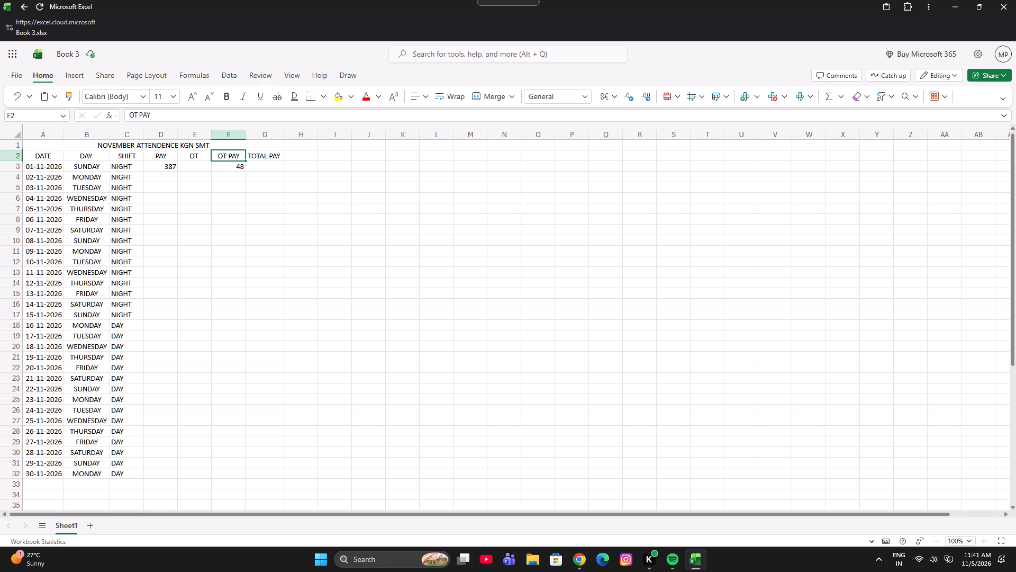
{"action": "left_click", "coordinate": [206, 155]}
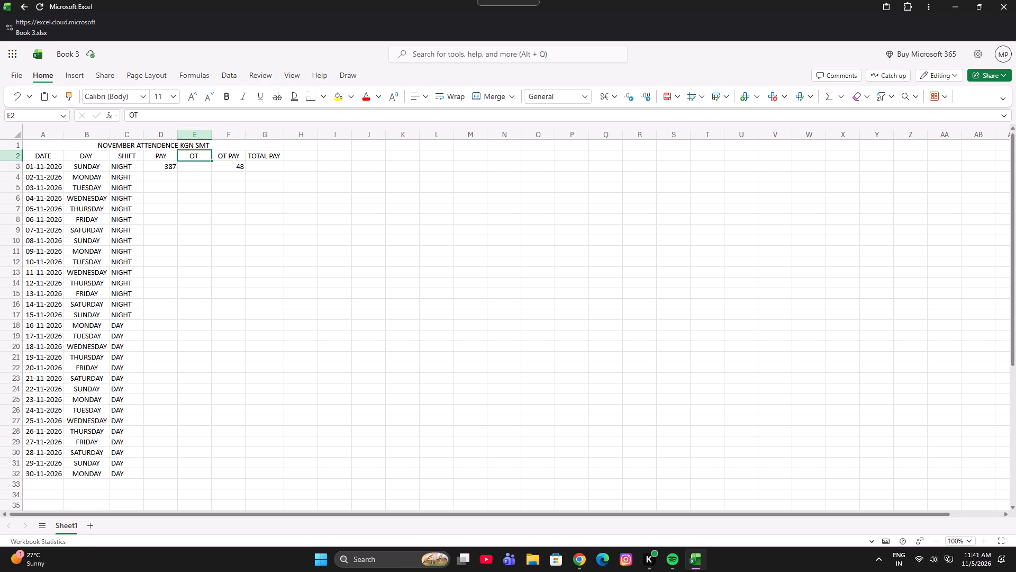
{"action": "double_click", "coordinate": [208, 157]}
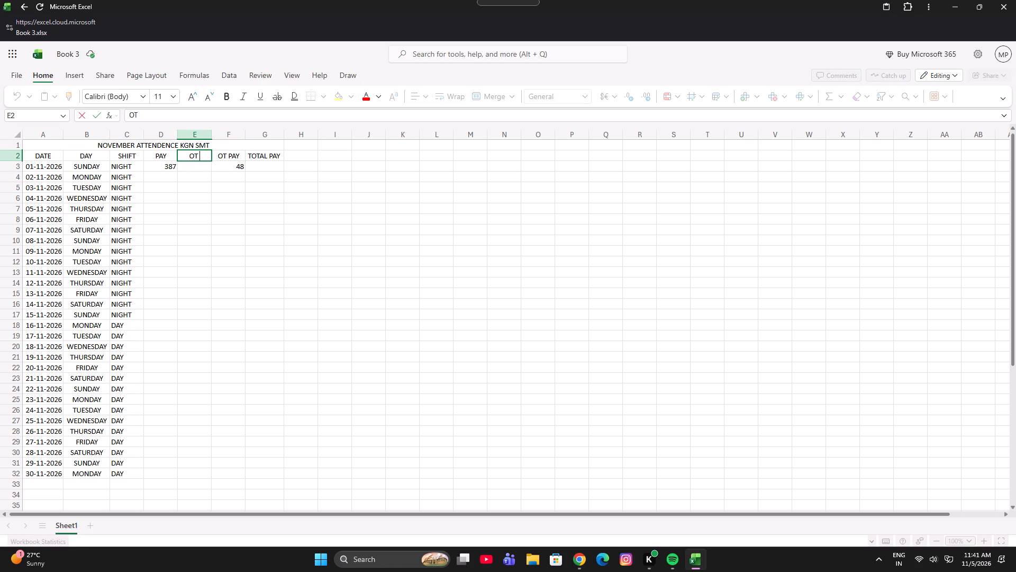
{"action": "type", "text": "PA"}
{"action": "key", "text": "y"}
Move the value 48 from cell F3 to cell E3 in the row for 01-11-2026.
{"action": "left_click", "coordinate": [231, 171]}
{"action": "left_click_drag", "start_coordinate": [233, 170], "coordinate": [203, 172]}
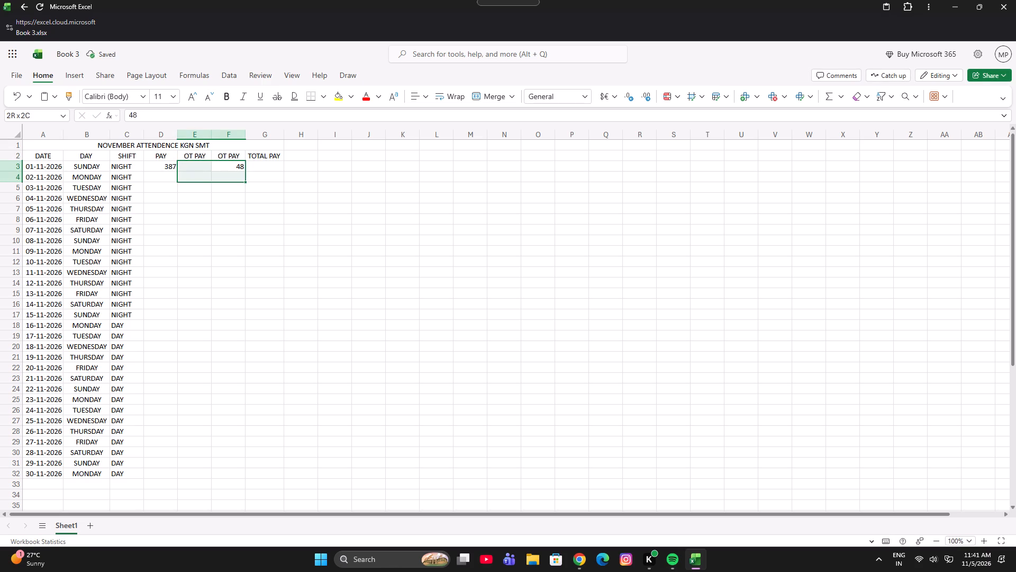
{"action": "left_click_drag", "start_coordinate": [203, 172], "coordinate": [215, 164]}
{"action": "left_click", "coordinate": [214, 168]}
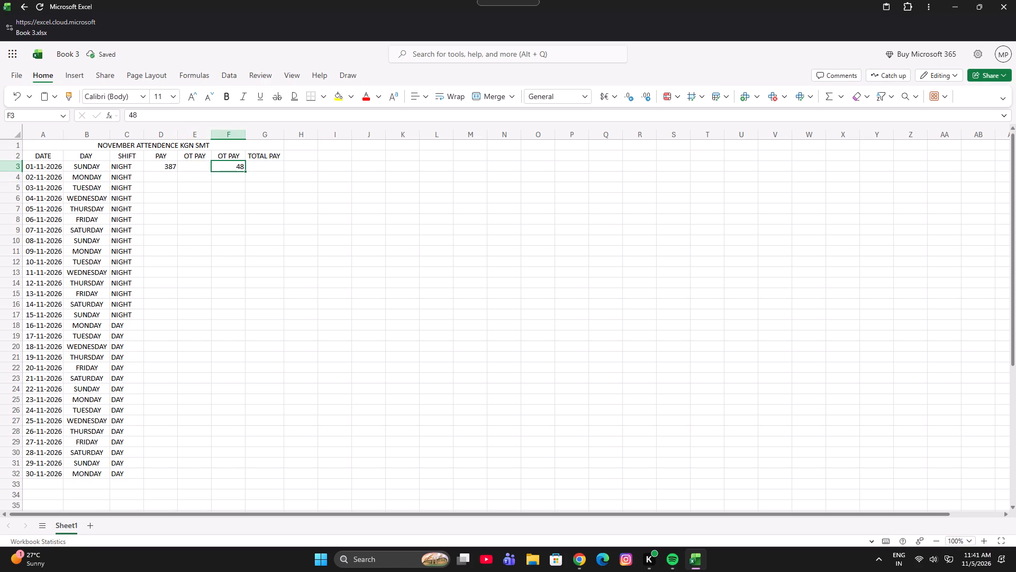
{"action": "left_click_drag", "start_coordinate": [211, 167], "coordinate": [206, 168]}
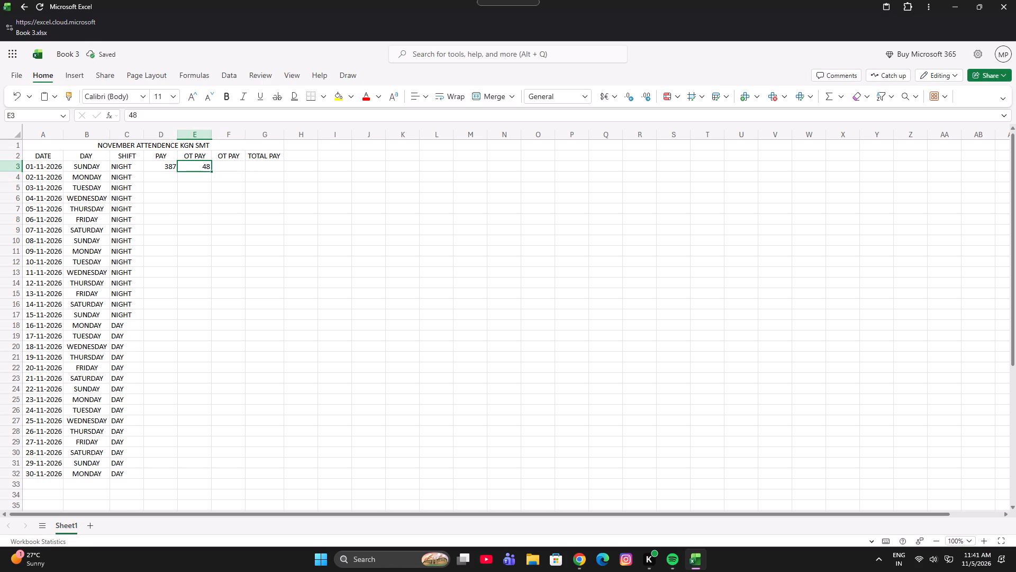
Shorten the column header in cell F2 to OT.
{"action": "double_click", "coordinate": [229, 156]}
{"action": "double_click", "coordinate": [235, 156]}
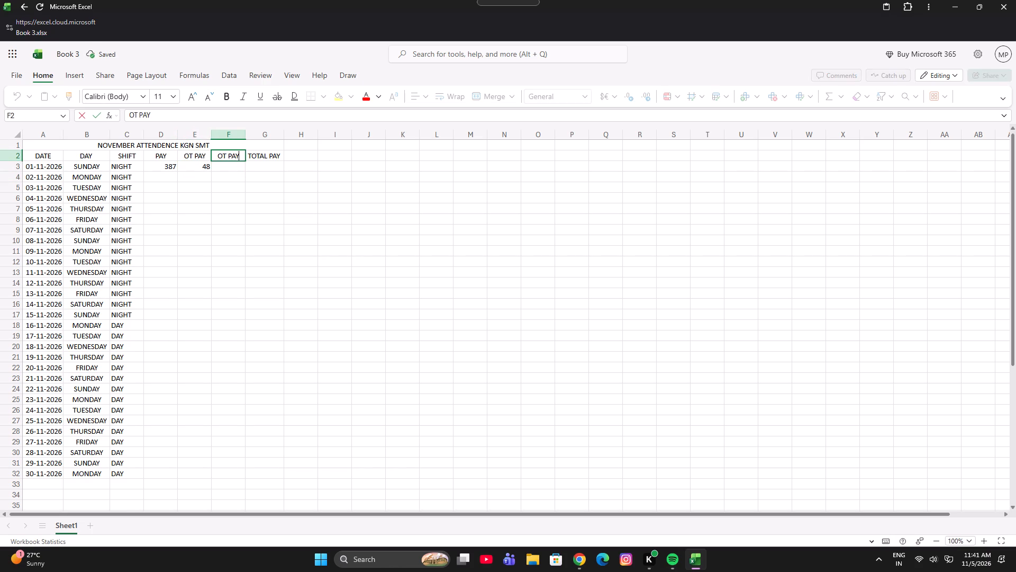
{"action": "key", "text": "BackSpace"}
{"action": "key", "text": "BackSpace"}
{"action": "key", "text": "BackSpace"}
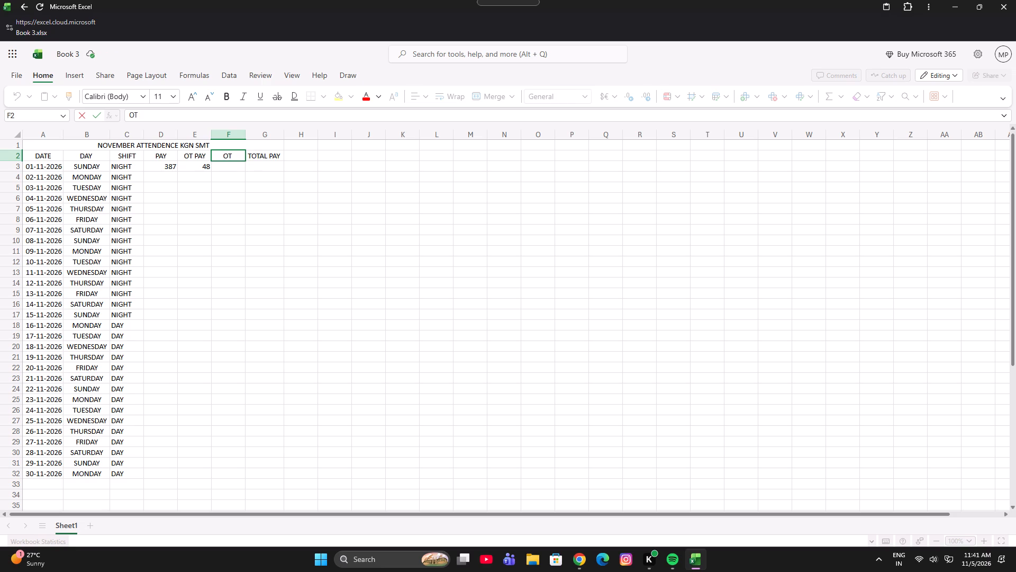
{"action": "left_click", "coordinate": [339, 176]}
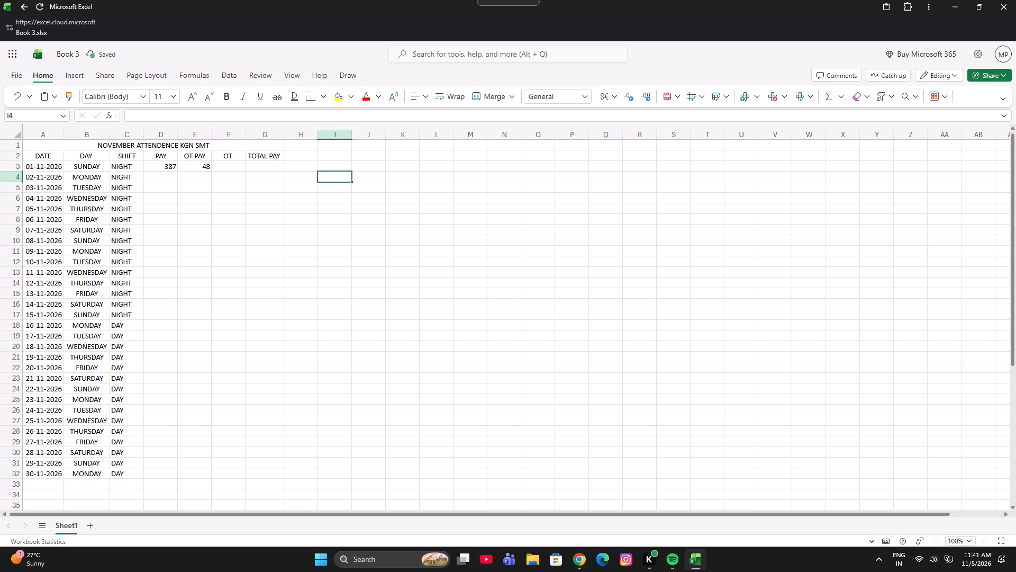
Fill the PAY value 387 from cell D3 down to D32, covering all dates through 30-11-2026.
{"action": "left_click", "coordinate": [168, 168]}
{"action": "left_click_drag", "start_coordinate": [177, 171], "coordinate": [169, 470]}
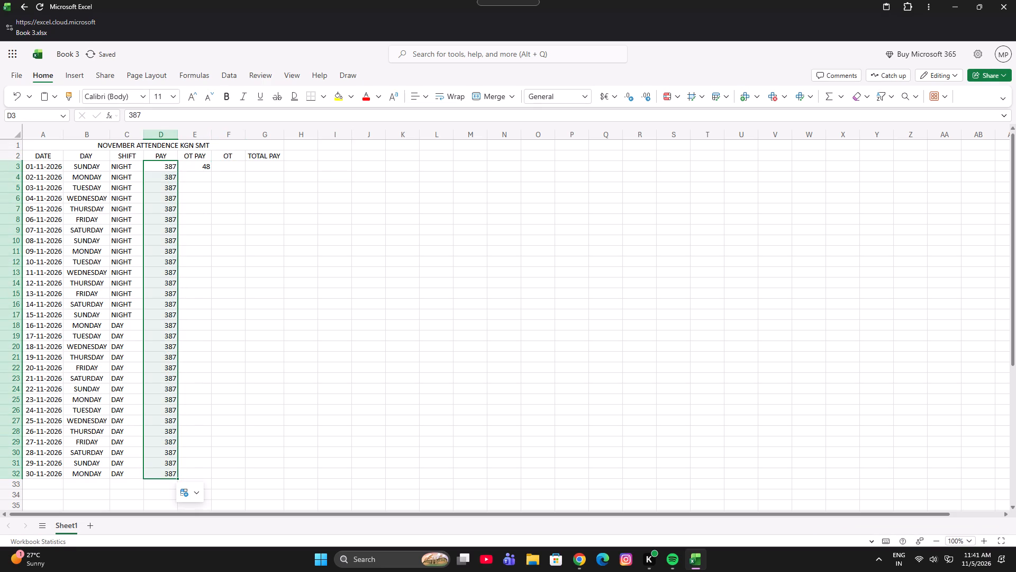
Fill the OT PAY value 48 from cell E3 down to E32, covering all dates through 30-11-2026.
{"action": "left_click", "coordinate": [203, 168]}
{"action": "left_click_drag", "start_coordinate": [211, 171], "coordinate": [212, 171]}
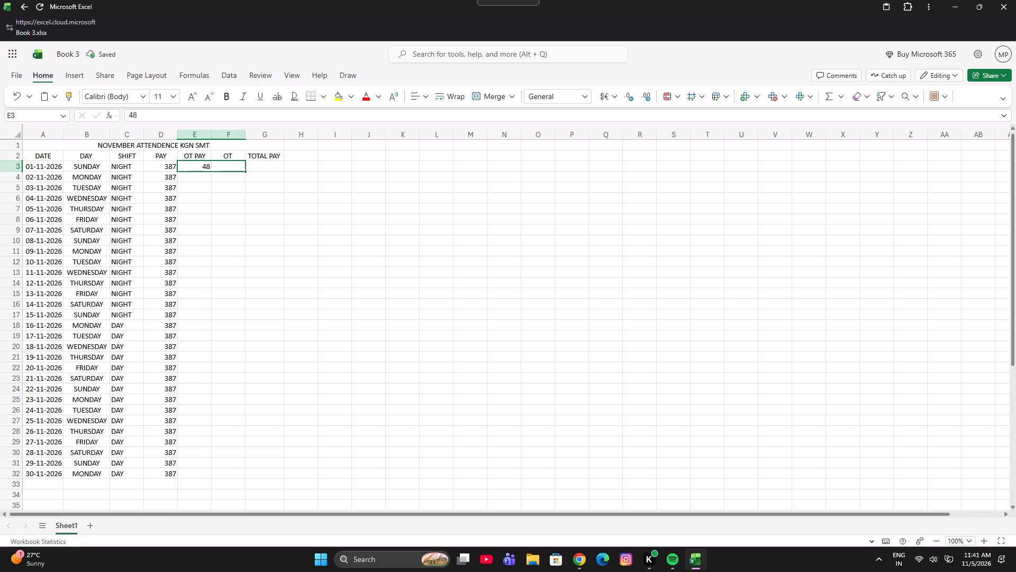
{"action": "left_click_drag", "start_coordinate": [212, 171], "coordinate": [184, 472]}
For 01-11-2026, enter 0 in OT cell F3 and SKIP in TOTAL PAY cell G3.
{"action": "left_click", "coordinate": [233, 173]}
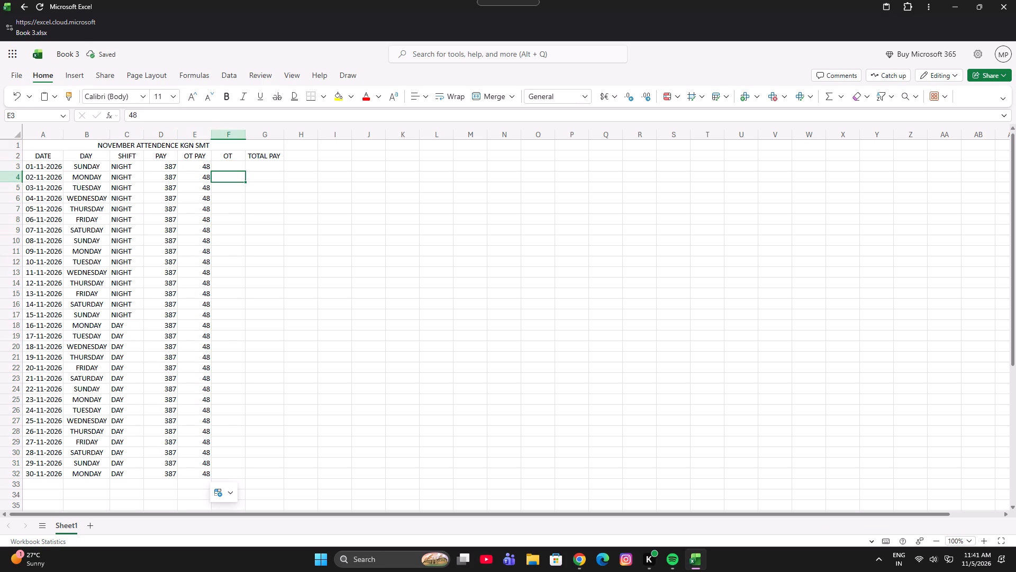
{"action": "left_click", "coordinate": [233, 171]}
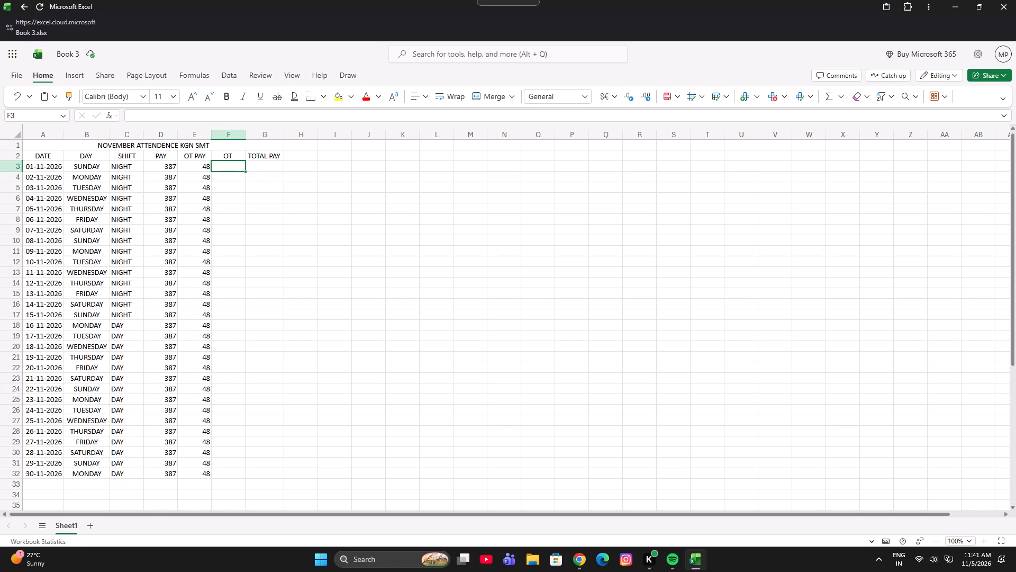
{"action": "key", "text": "0"}
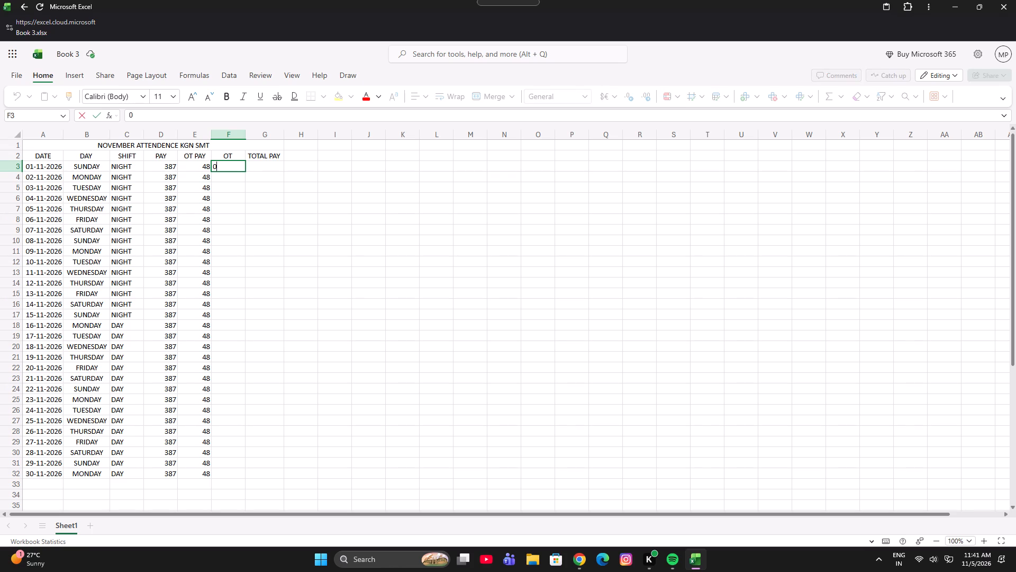
{"action": "scroll", "coordinate": [285, 240], "scroll_direction": "up", "scroll_amount": 1}
{"action": "left_click", "coordinate": [255, 166]}
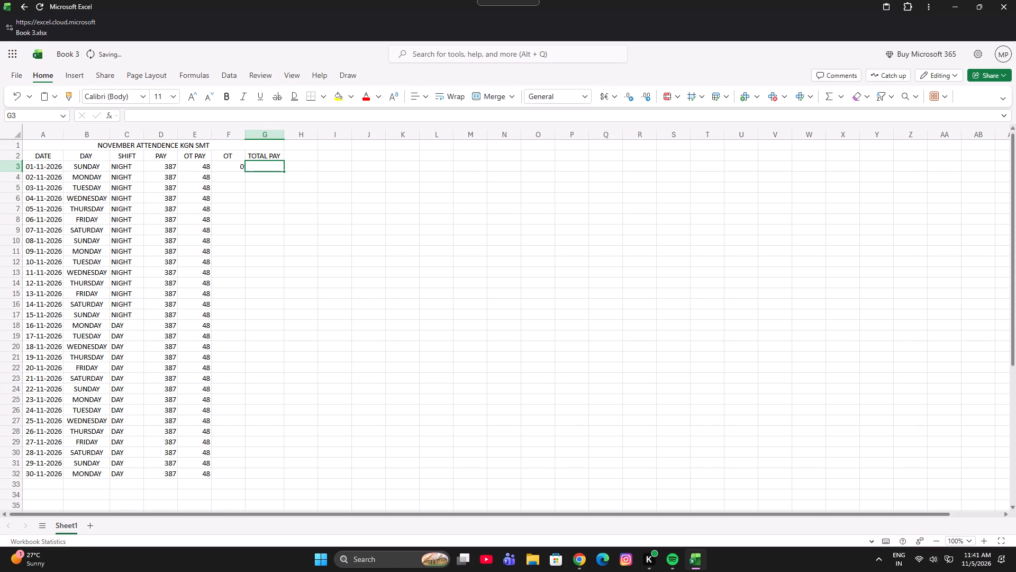
{"action": "key", "text": "s"}
{"action": "type", "text": "KIP"}
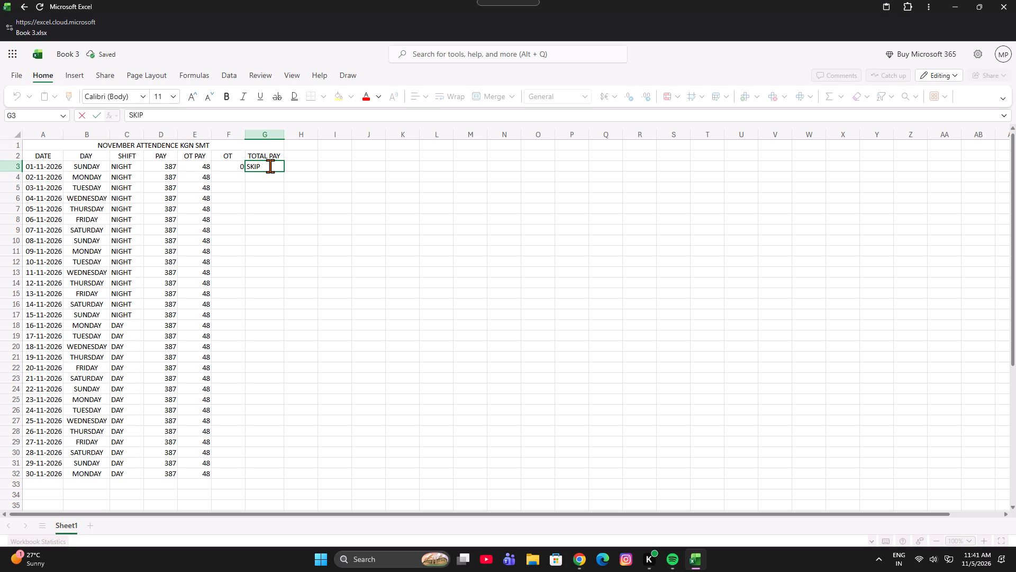
{"action": "key", "text": "space"}
Enter 4 in cell F4 of the OT column and fill it down to F8, covering 02-11-2026 to 06-11-2026.
{"action": "left_click", "coordinate": [242, 176]}
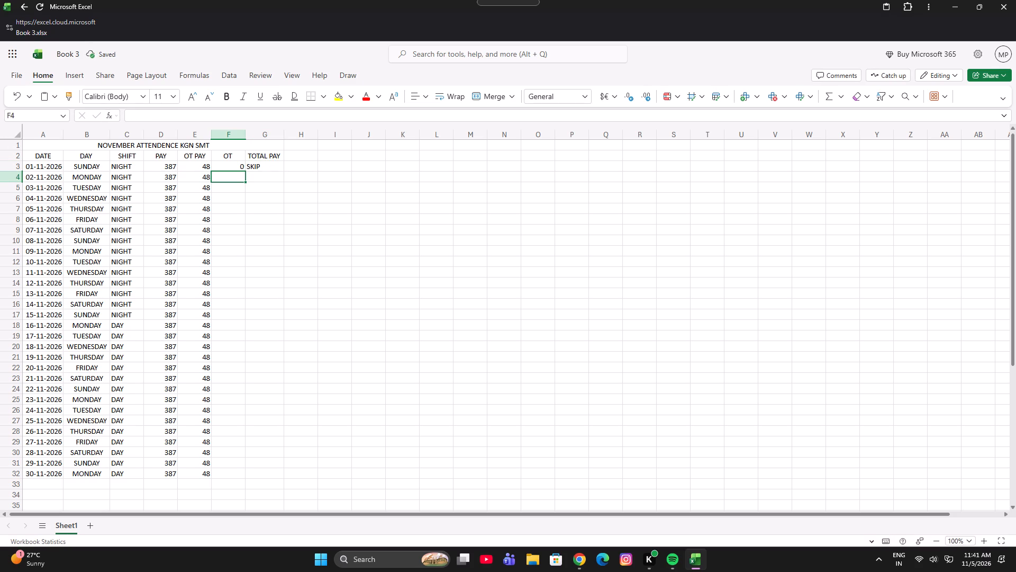
{"action": "scroll", "coordinate": [470, 291], "scroll_direction": "up", "scroll_amount": 1}
{"action": "key", "text": "4"}
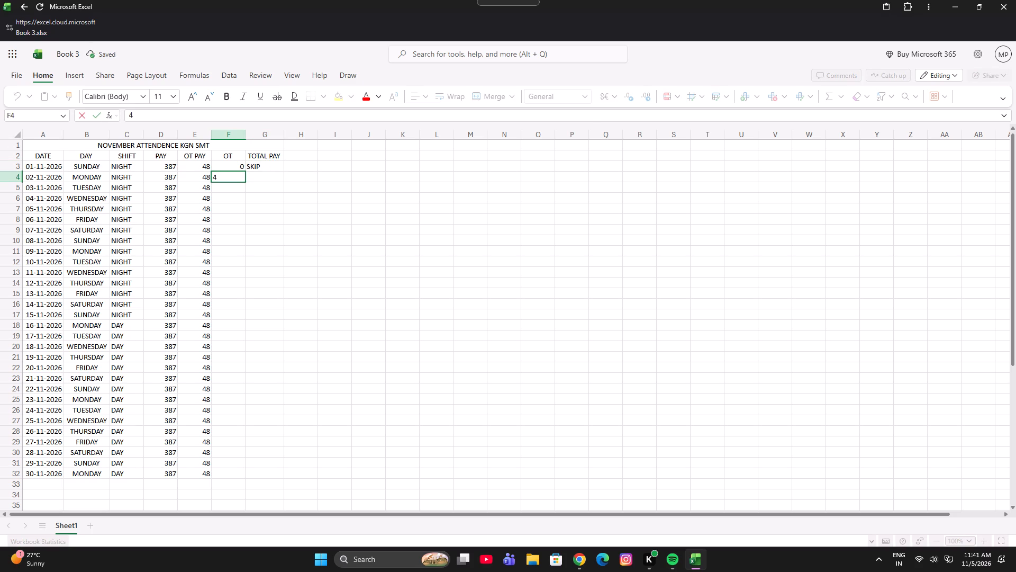
{"action": "left_click", "coordinate": [301, 243]}
{"action": "left_click", "coordinate": [230, 179]}
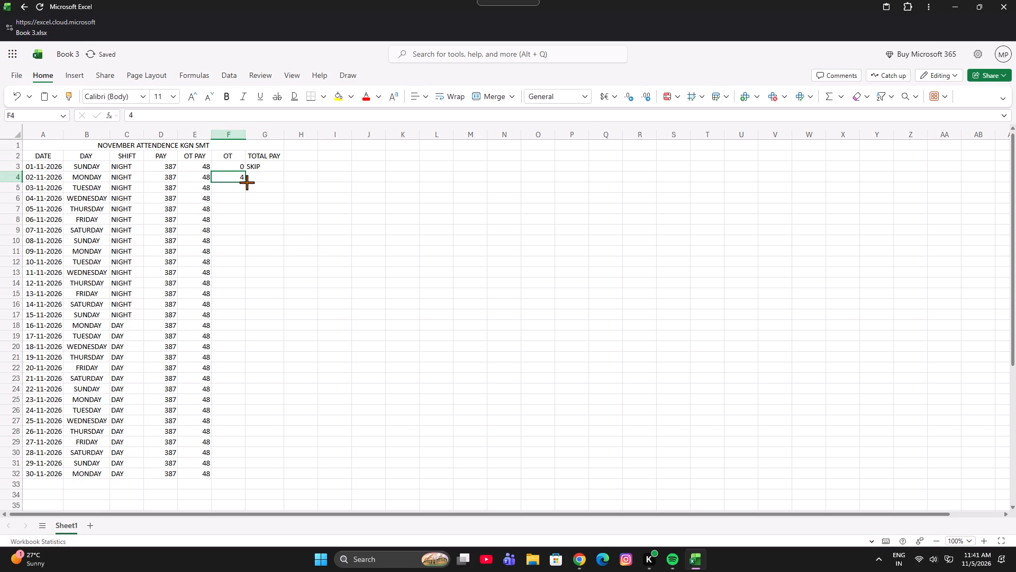
{"action": "left_click_drag", "start_coordinate": [246, 181], "coordinate": [242, 189]}
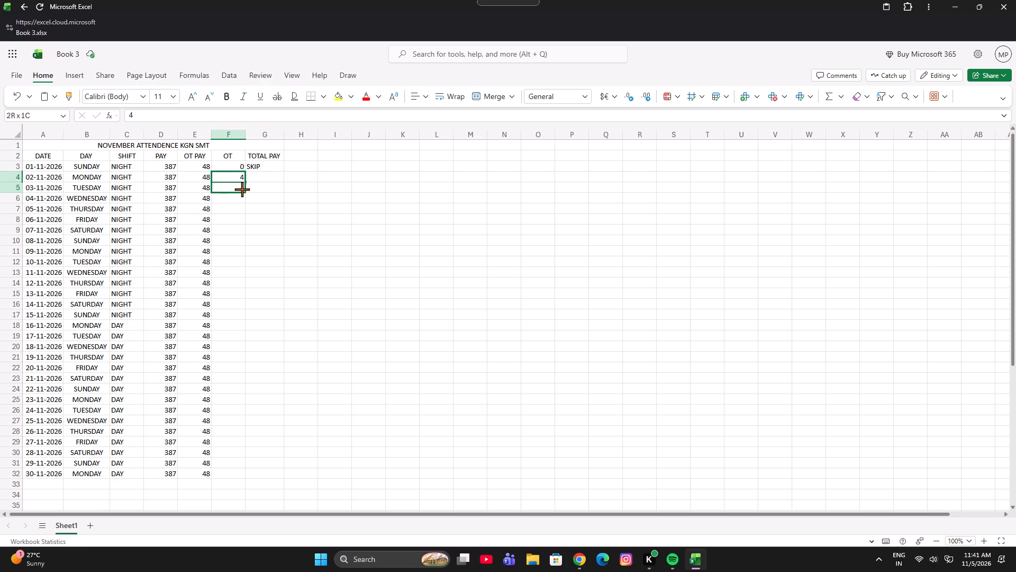
{"action": "left_click_drag", "start_coordinate": [242, 189], "coordinate": [241, 190]}
{"action": "left_click_drag", "start_coordinate": [241, 190], "coordinate": [235, 208]}
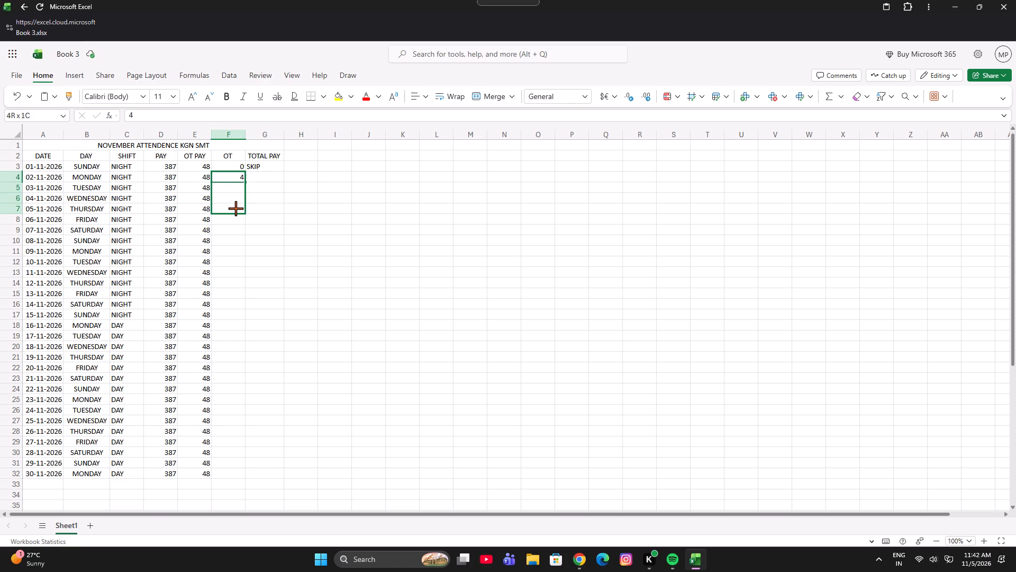
{"action": "left_click_drag", "start_coordinate": [235, 208], "coordinate": [235, 220]}
Enter the formula =SUM(D4+E4*F4) in TOTAL PAY cell G4 for 02-11-2026.
{"action": "left_click", "coordinate": [264, 177]}
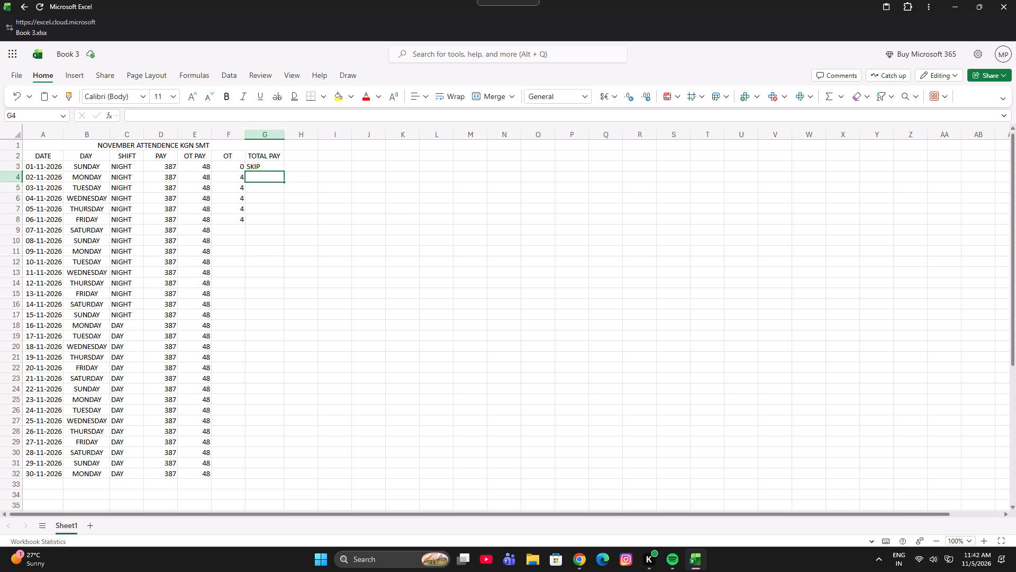
{"action": "key", "text": "equal"}
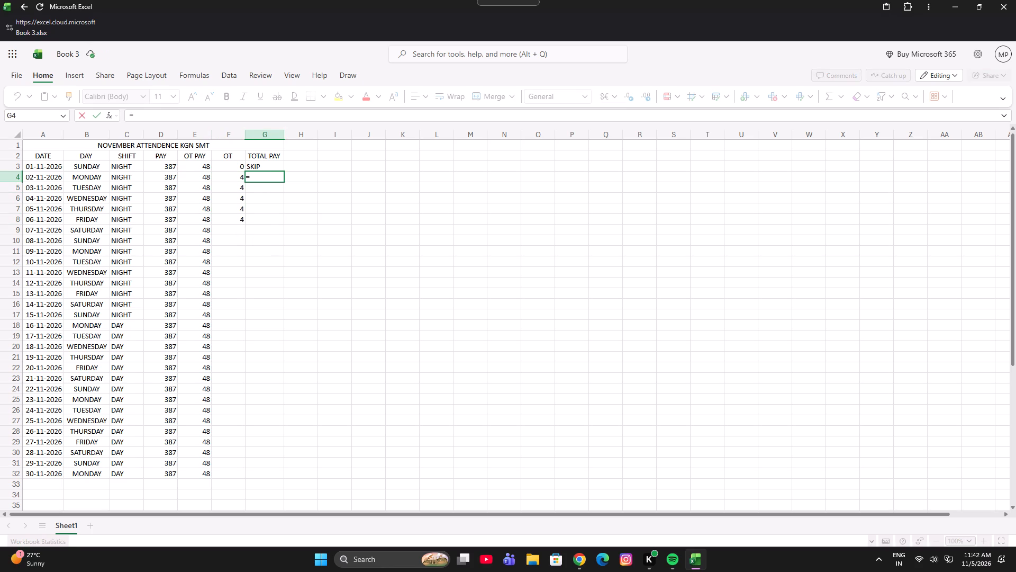
{"action": "type", "text": "SUM"}
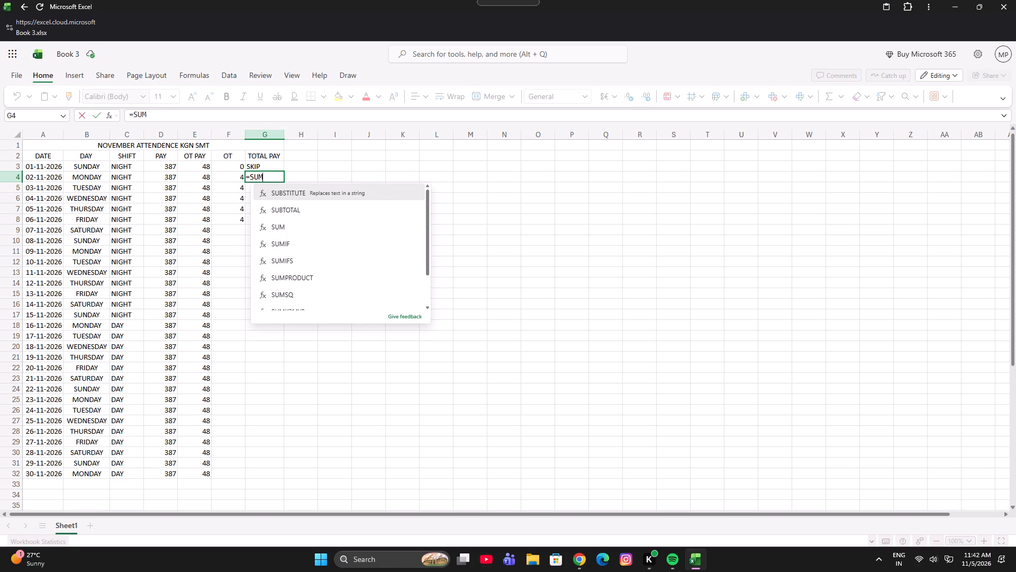
{"action": "key", "text": "shift+parenleft"}
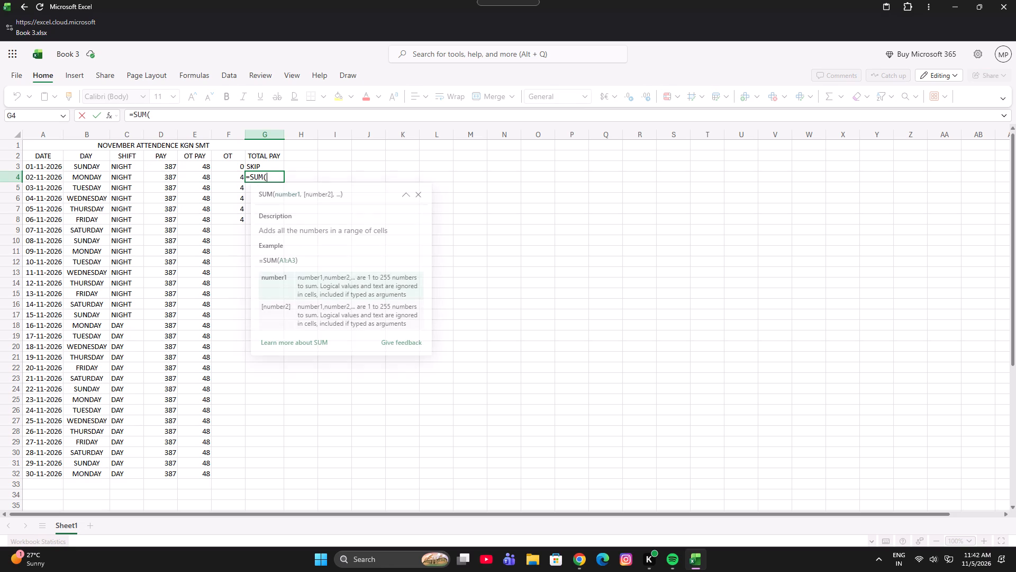
{"action": "left_click", "coordinate": [173, 178]}
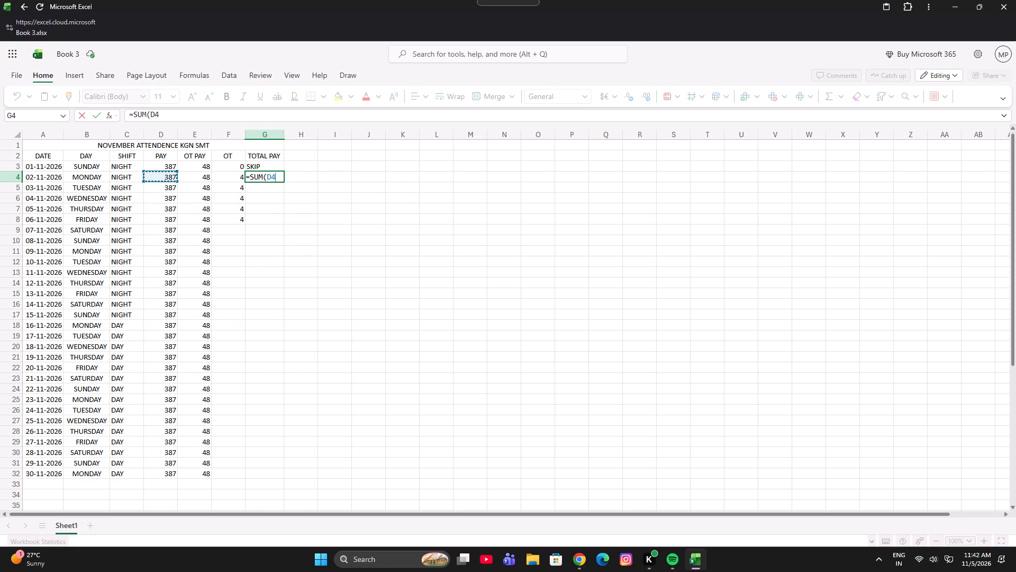
{"action": "key", "text": "plus"}
{"action": "left_click", "coordinate": [198, 177]}
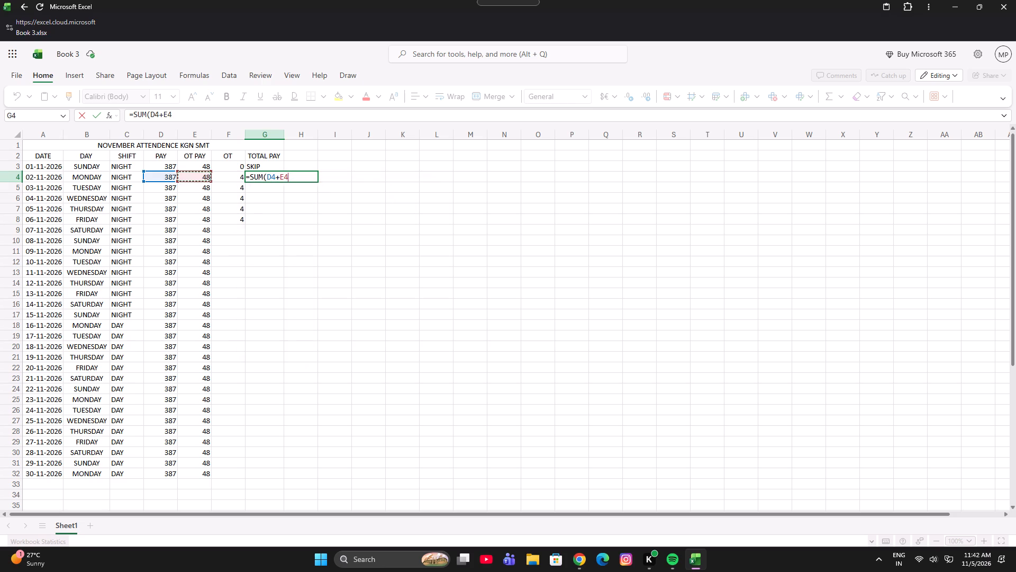
{"action": "key", "text": "asterisk"}
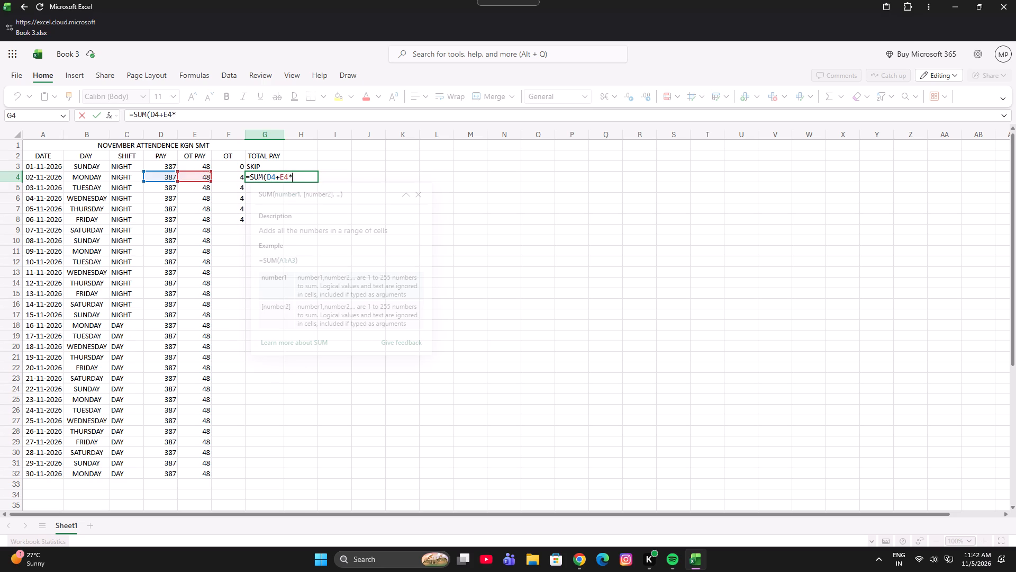
{"action": "left_click", "coordinate": [231, 179]}
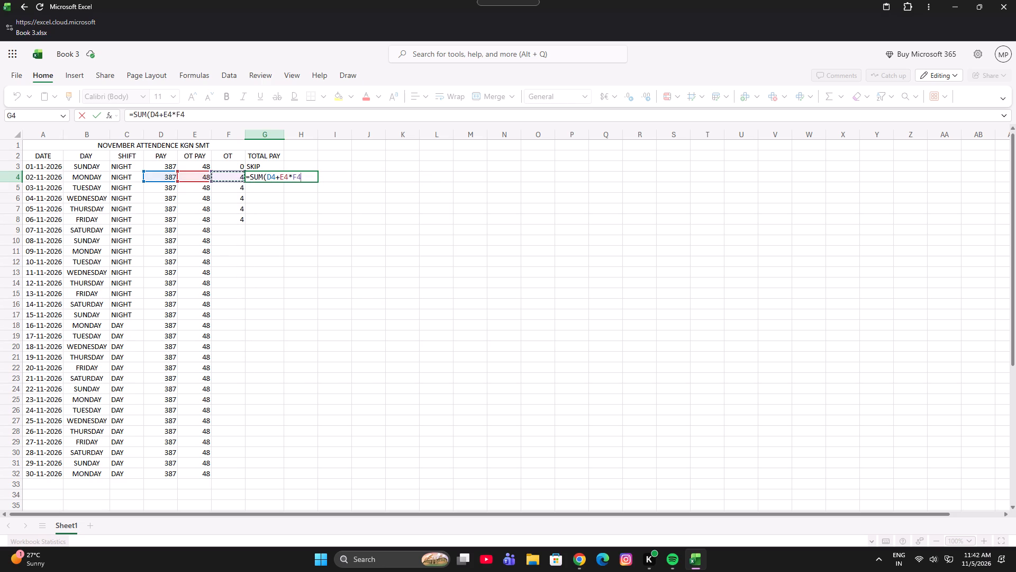
{"action": "key", "text": "shift+parenright"}
{"action": "key", "text": "Return"}
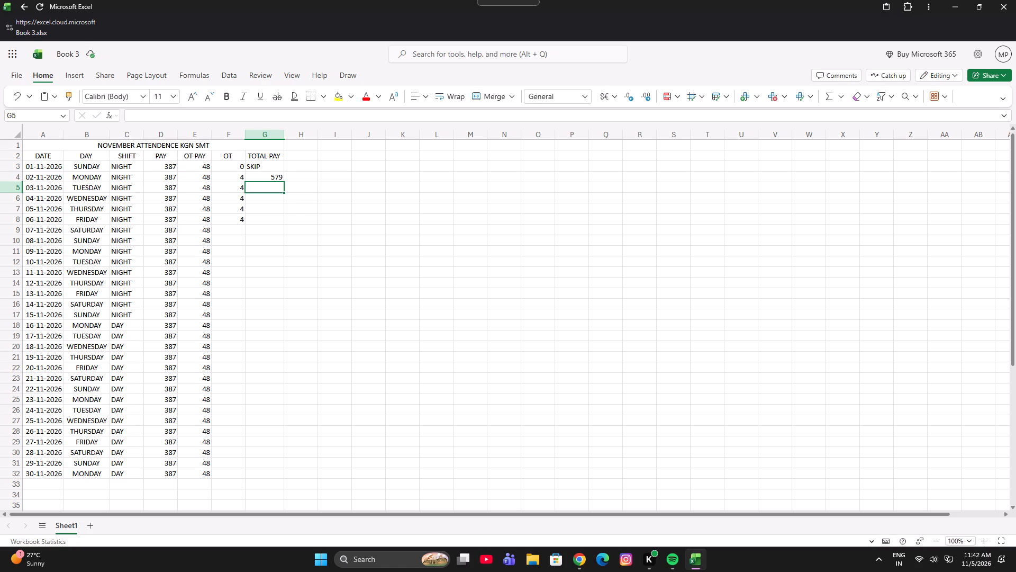
Fill the TOTAL PAY formula from cell G4 down to G32, covering all dates through 30-11-2026.
{"action": "left_click", "coordinate": [278, 178]}
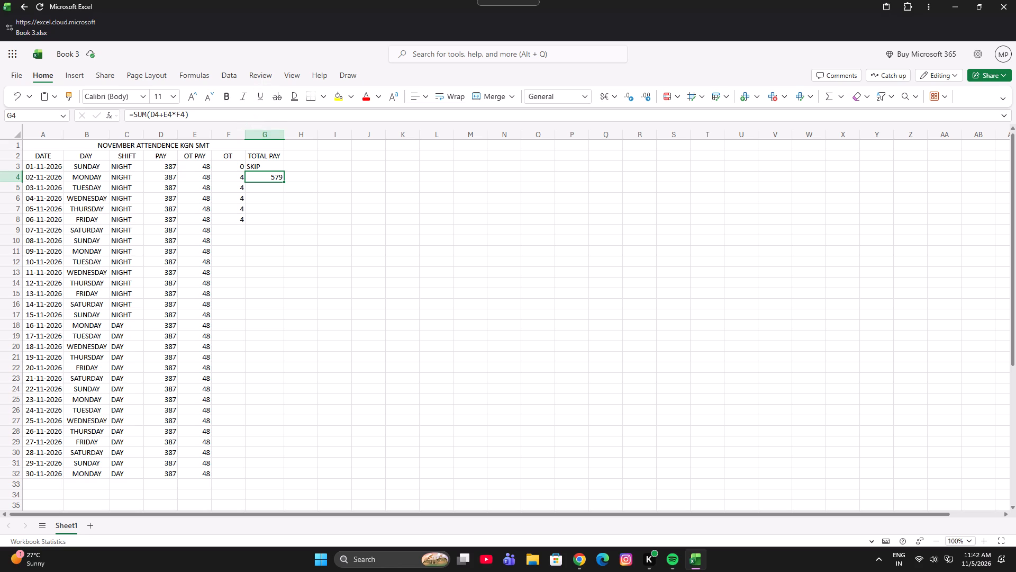
{"action": "left_click", "coordinate": [285, 180]}
{"action": "left_click", "coordinate": [279, 179]}
{"action": "left_click_drag", "start_coordinate": [283, 181], "coordinate": [273, 485]}
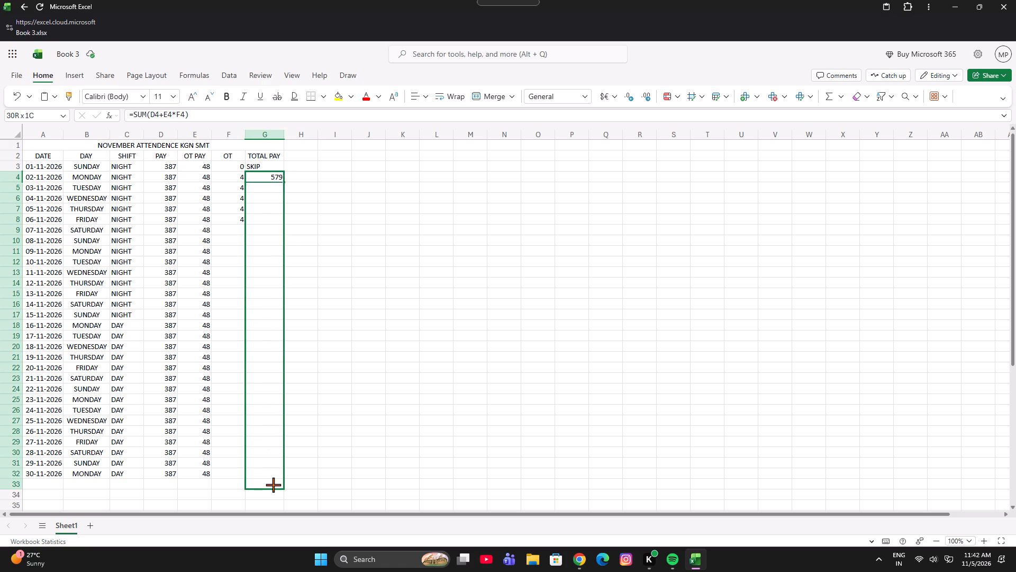
{"action": "left_click_drag", "start_coordinate": [273, 485], "coordinate": [272, 477]}
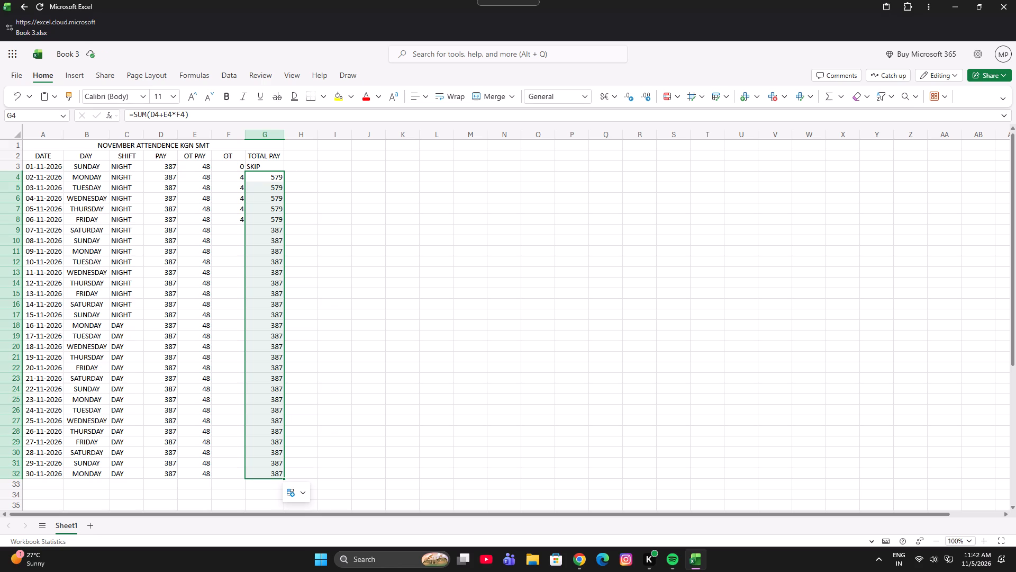
{"action": "left_click", "coordinate": [269, 137]}
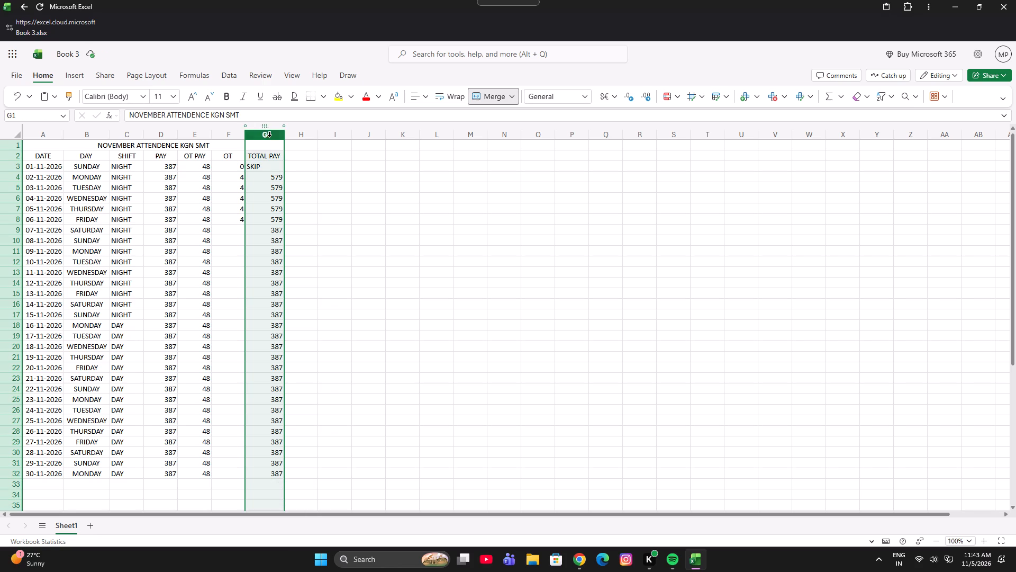
{"action": "left_click", "coordinate": [317, 231]}
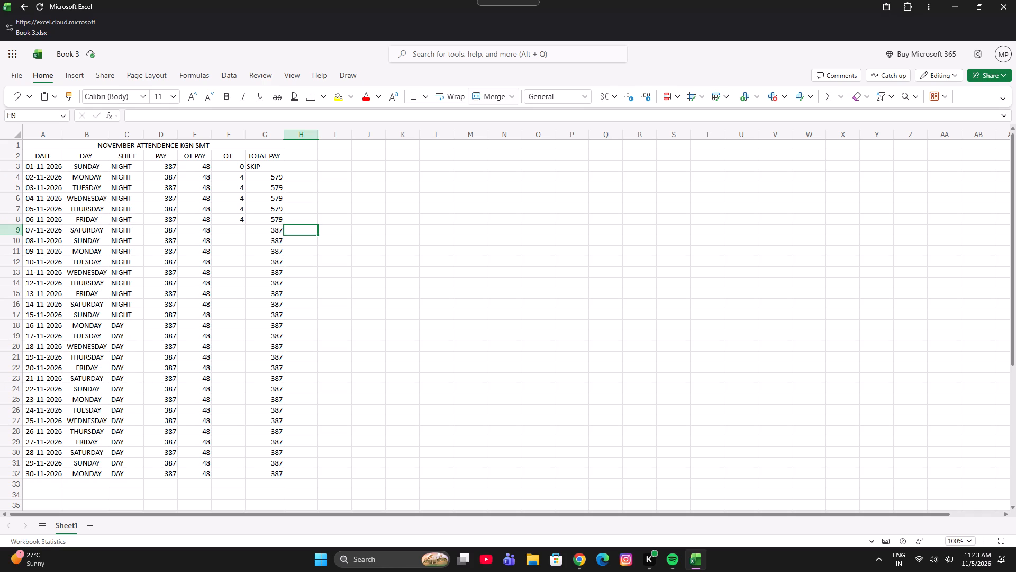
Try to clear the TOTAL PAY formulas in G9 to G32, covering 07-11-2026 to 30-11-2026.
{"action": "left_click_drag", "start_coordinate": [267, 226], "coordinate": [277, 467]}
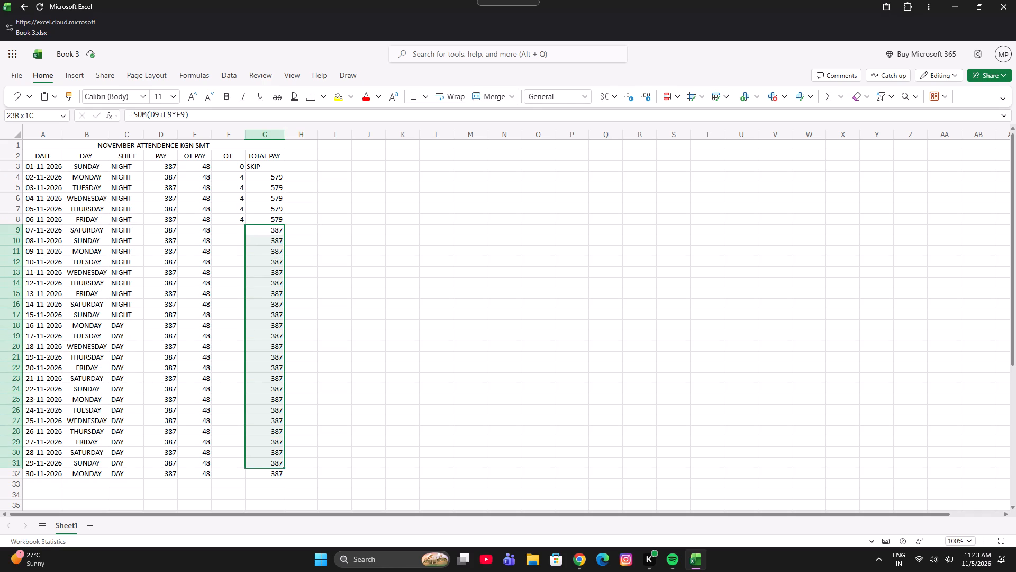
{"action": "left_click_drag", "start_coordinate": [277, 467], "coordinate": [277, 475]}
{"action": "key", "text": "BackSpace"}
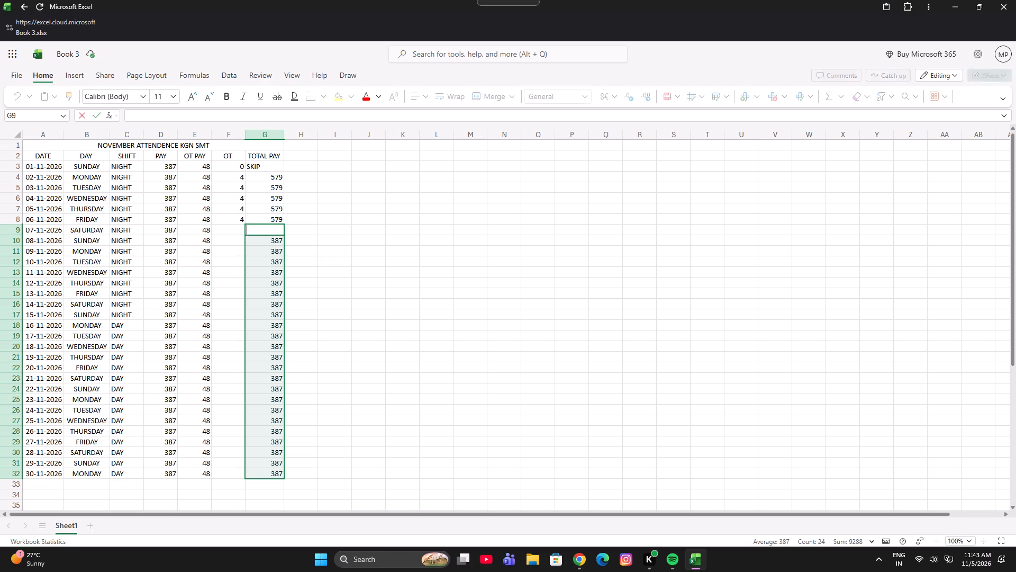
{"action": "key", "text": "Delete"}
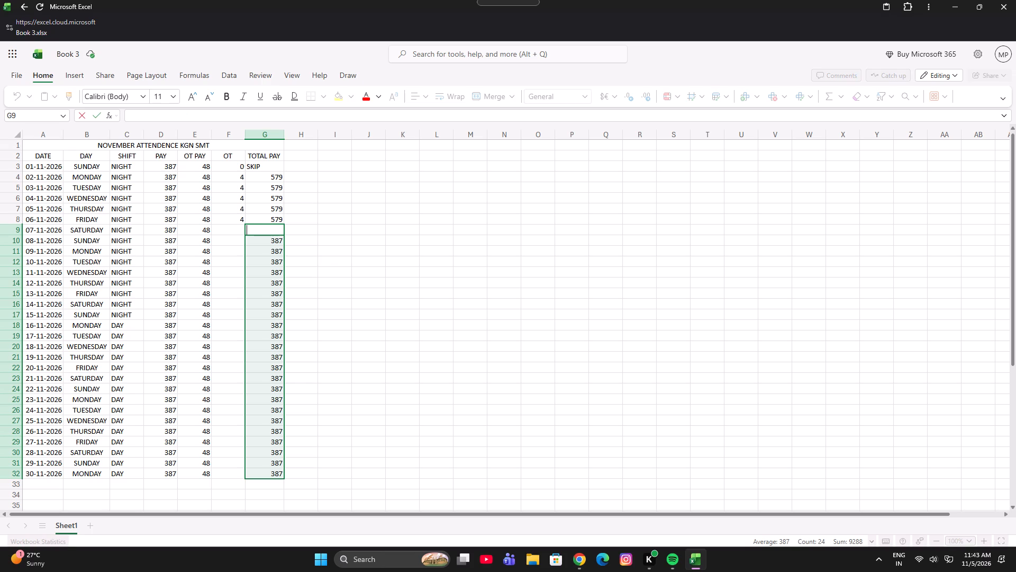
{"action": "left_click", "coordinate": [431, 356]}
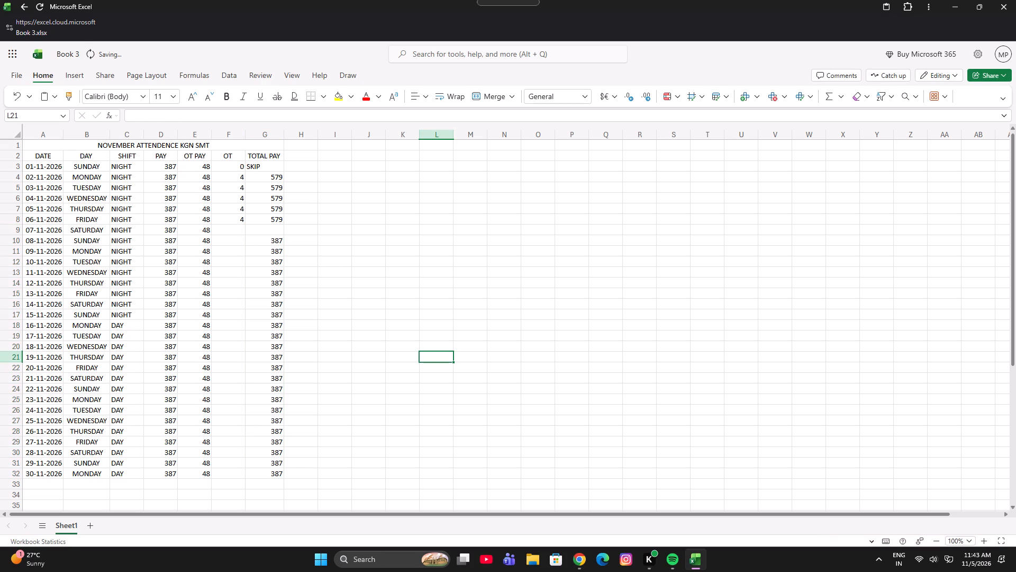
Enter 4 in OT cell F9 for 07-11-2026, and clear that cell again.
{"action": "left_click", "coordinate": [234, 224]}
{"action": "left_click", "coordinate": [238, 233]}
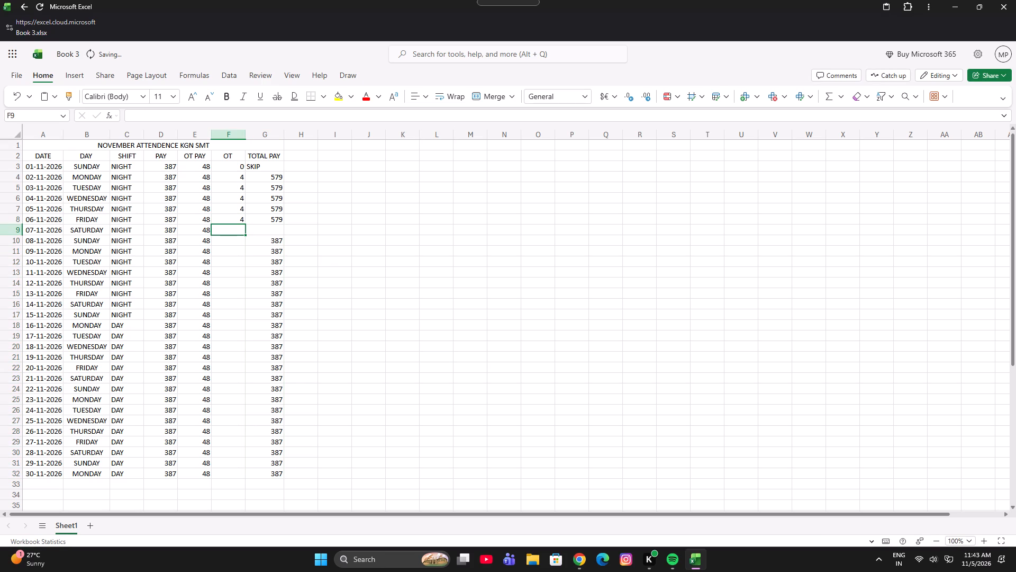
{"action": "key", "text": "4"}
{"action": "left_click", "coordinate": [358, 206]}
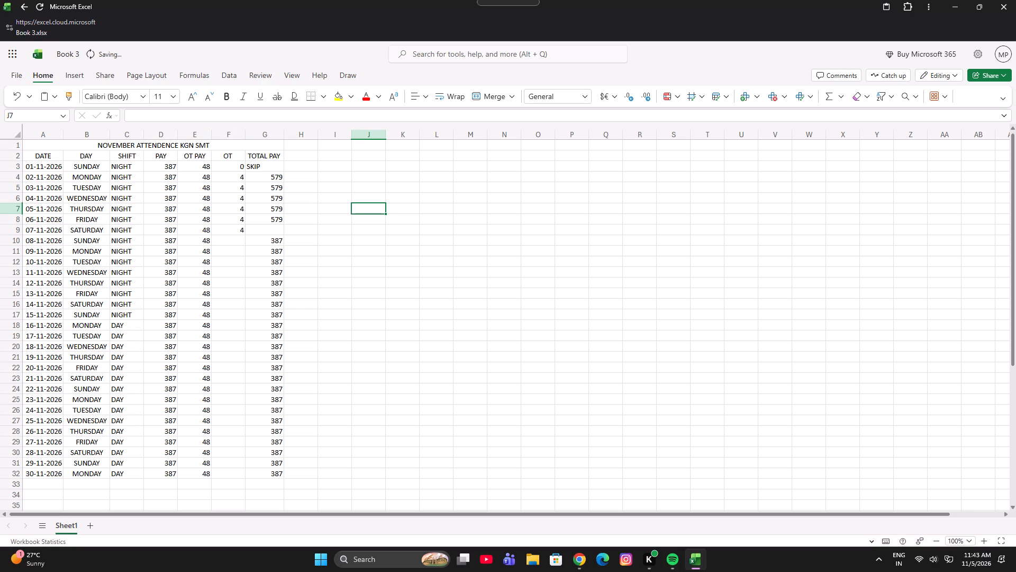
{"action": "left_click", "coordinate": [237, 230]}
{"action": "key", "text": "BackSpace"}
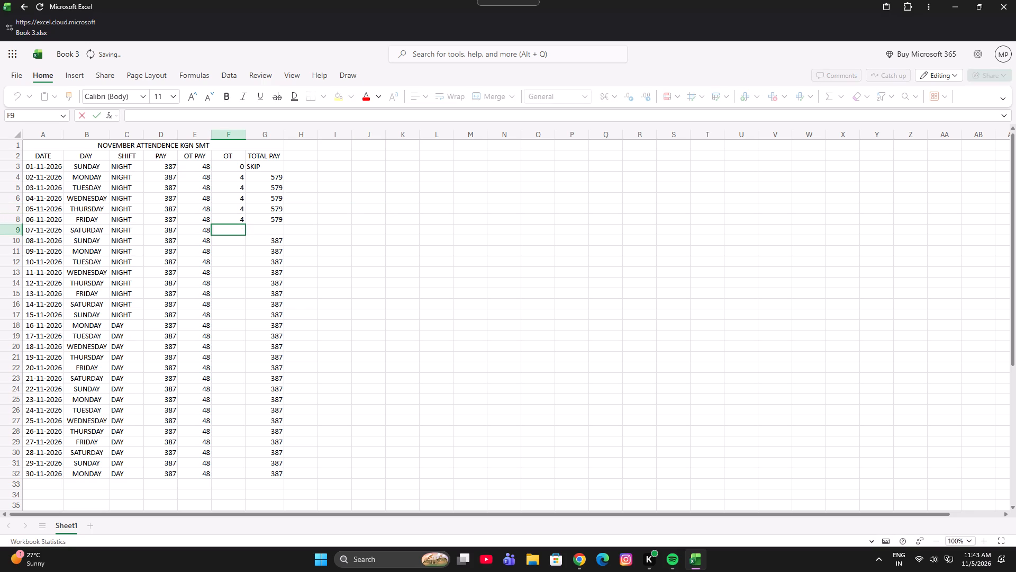
Fill the TOTAL PAY formula from cell G8 down into the blank cell G9 for 07-11-2026.
{"action": "left_click", "coordinate": [272, 220]}
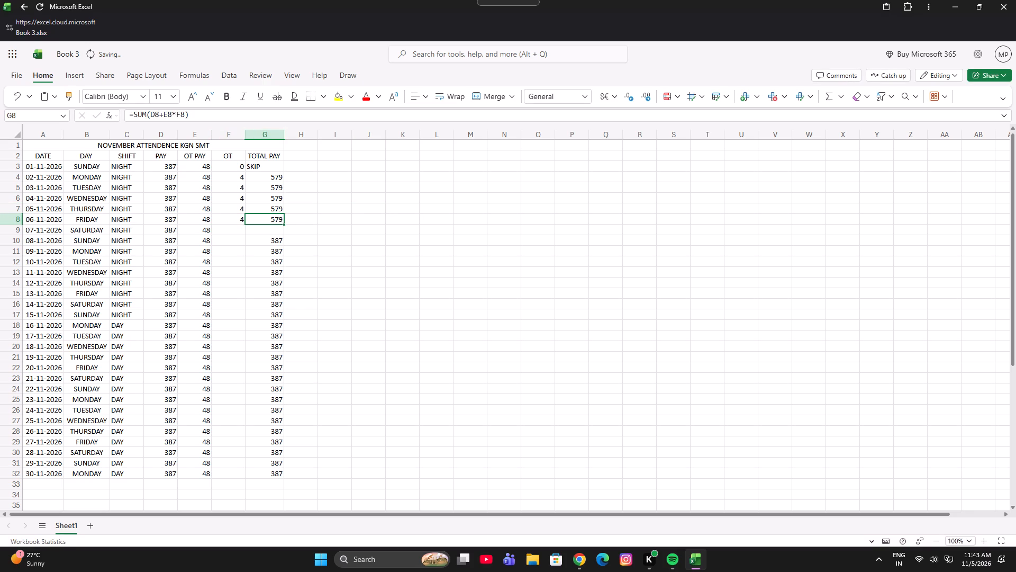
{"action": "left_click", "coordinate": [283, 222]}
{"action": "left_click_drag", "start_coordinate": [280, 224], "coordinate": [281, 217]}
{"action": "left_click_drag", "start_coordinate": [284, 224], "coordinate": [284, 231]}
{"action": "left_click", "coordinate": [296, 237]}
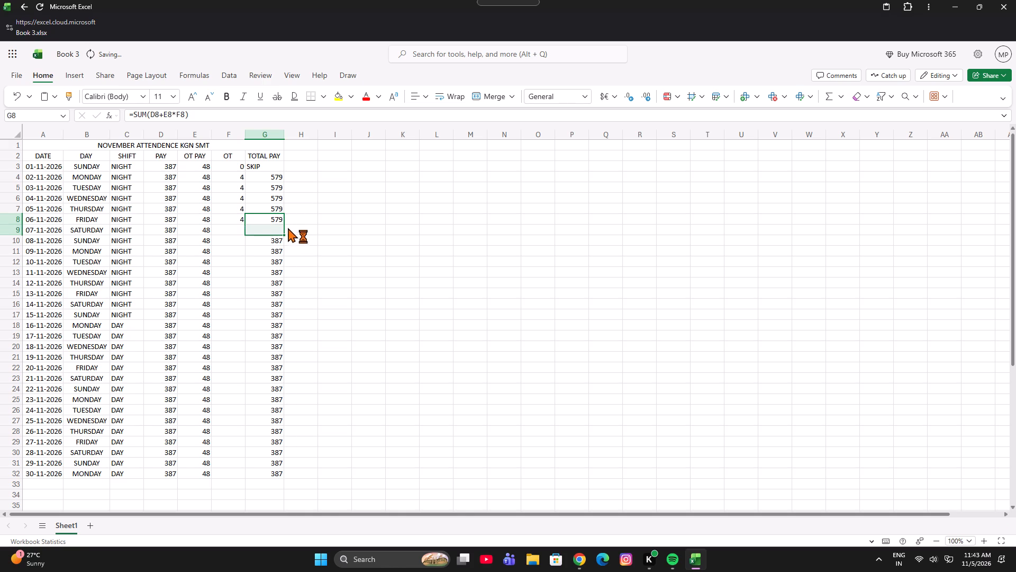
{"action": "left_click", "coordinate": [317, 228]}
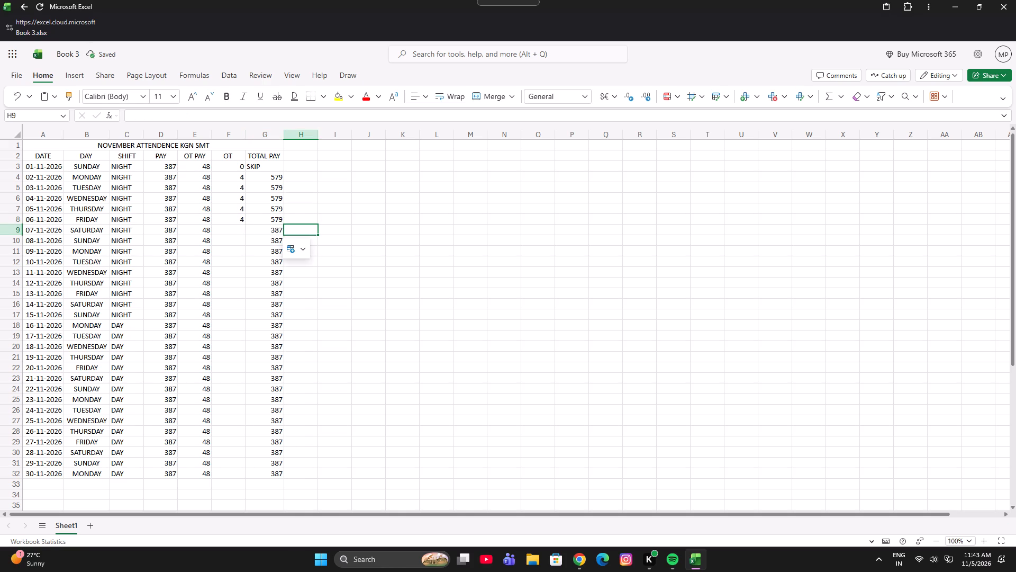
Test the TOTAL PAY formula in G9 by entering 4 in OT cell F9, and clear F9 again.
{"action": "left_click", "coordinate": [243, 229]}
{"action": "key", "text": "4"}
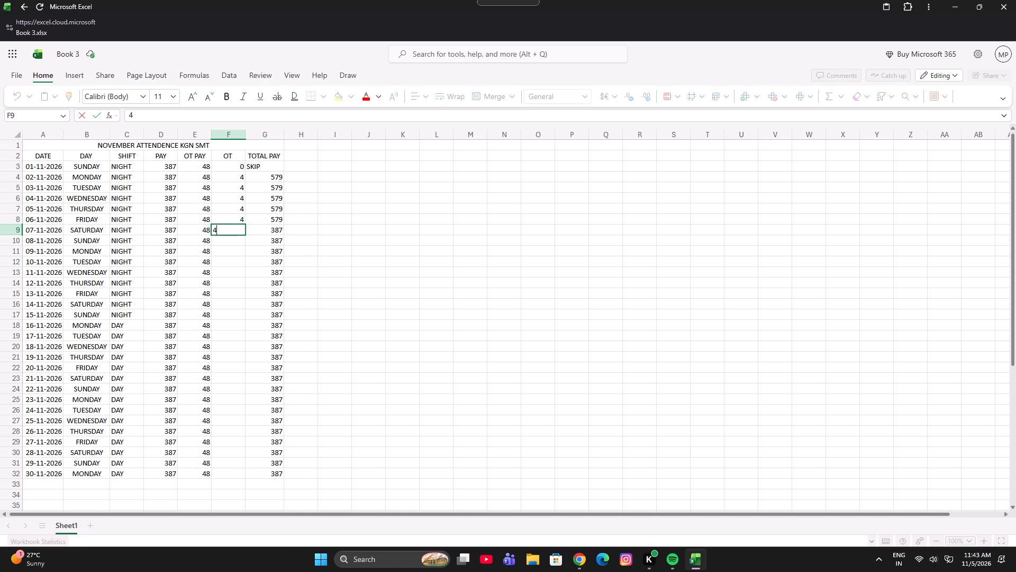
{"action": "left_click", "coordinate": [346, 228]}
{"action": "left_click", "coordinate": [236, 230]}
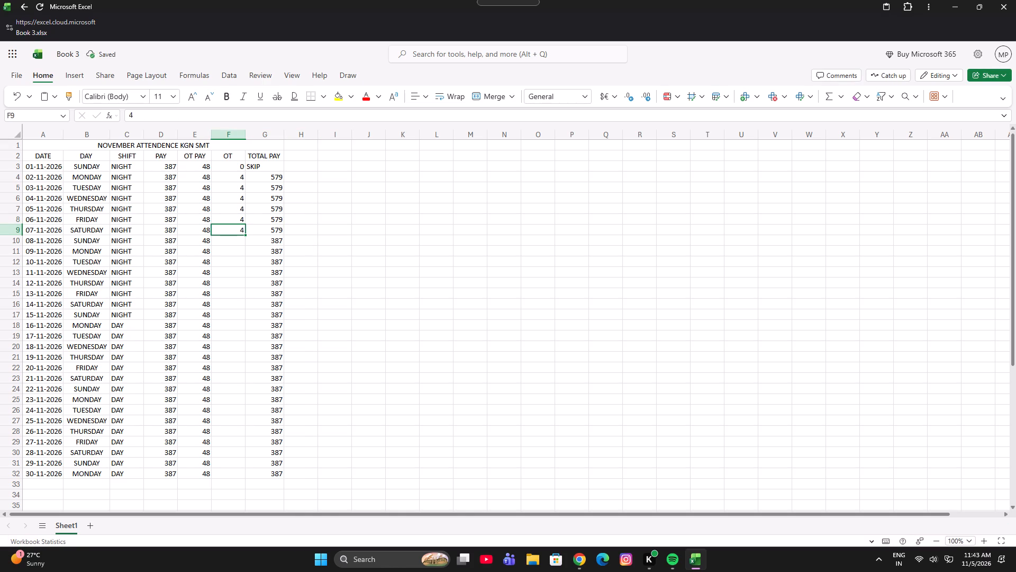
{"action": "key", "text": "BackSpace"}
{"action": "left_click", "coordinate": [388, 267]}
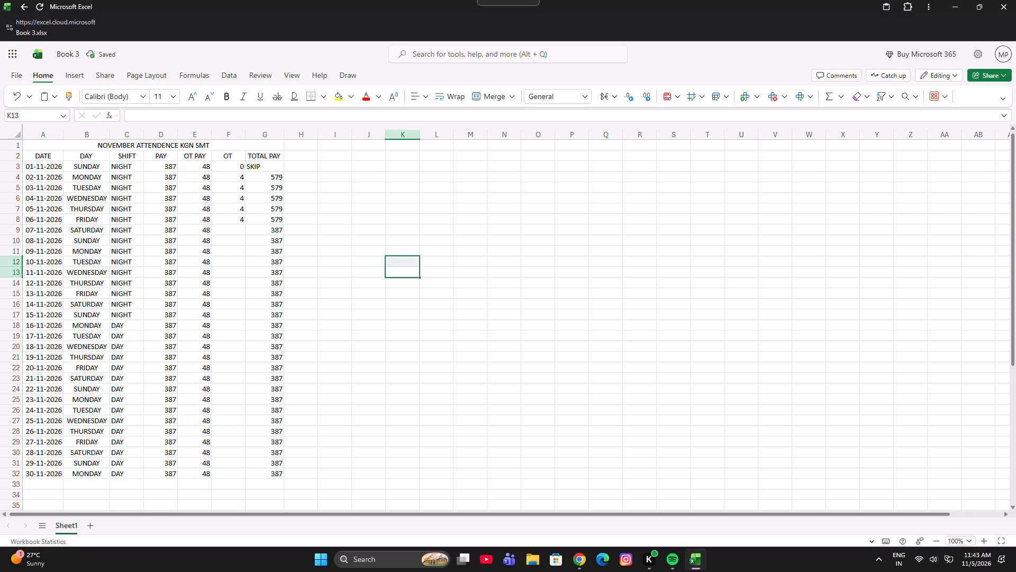
Total the PAY column by entering the formula =SUM(D3:D32) in cell D33.
{"action": "scroll", "coordinate": [355, 294], "scroll_direction": "down", "scroll_amount": 2}
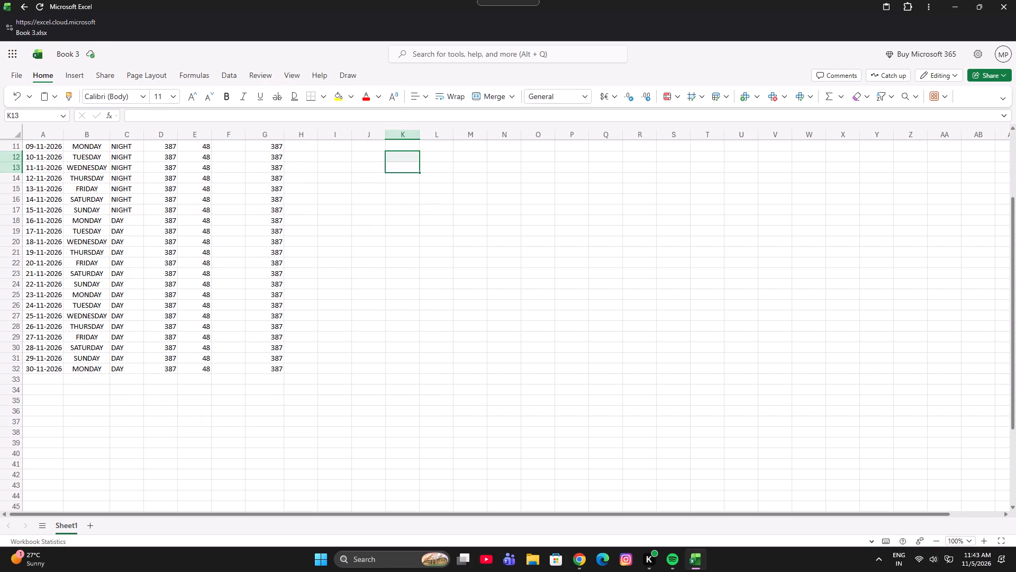
{"action": "left_click", "coordinate": [169, 380]}
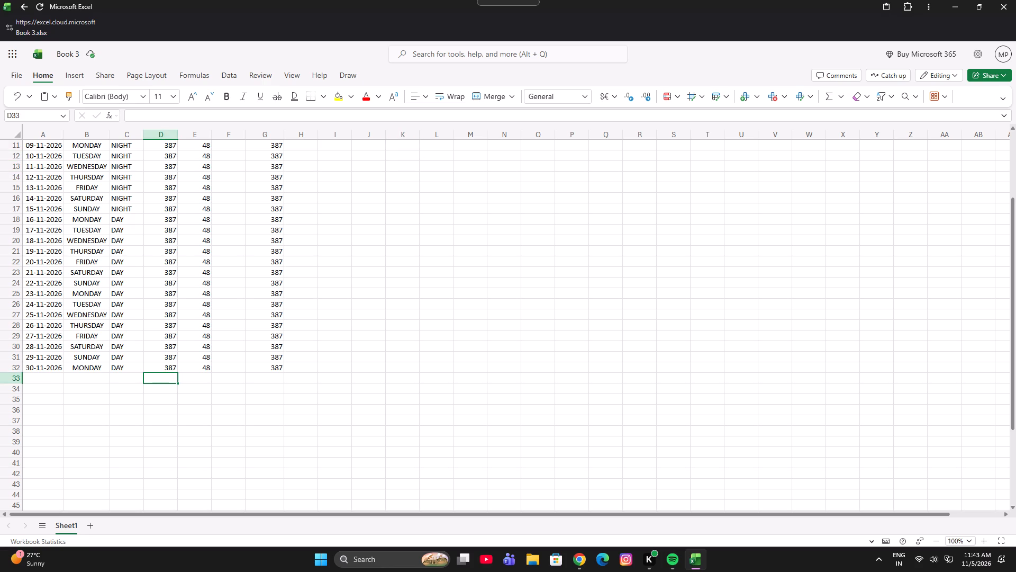
{"action": "key", "text": "equal"}
{"action": "type", "text": "SUM"}
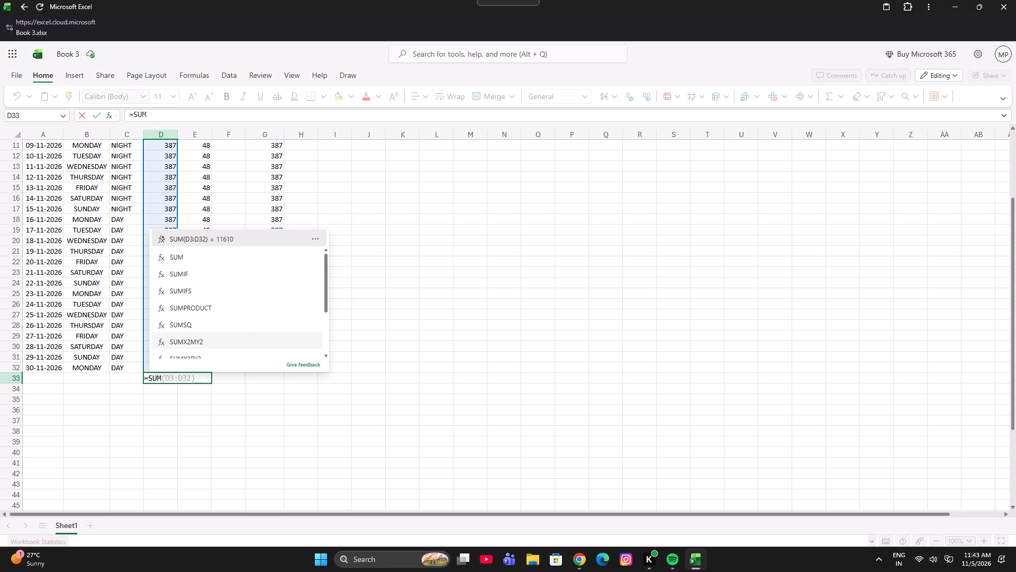
{"action": "key", "text": "shift+parenleft"}
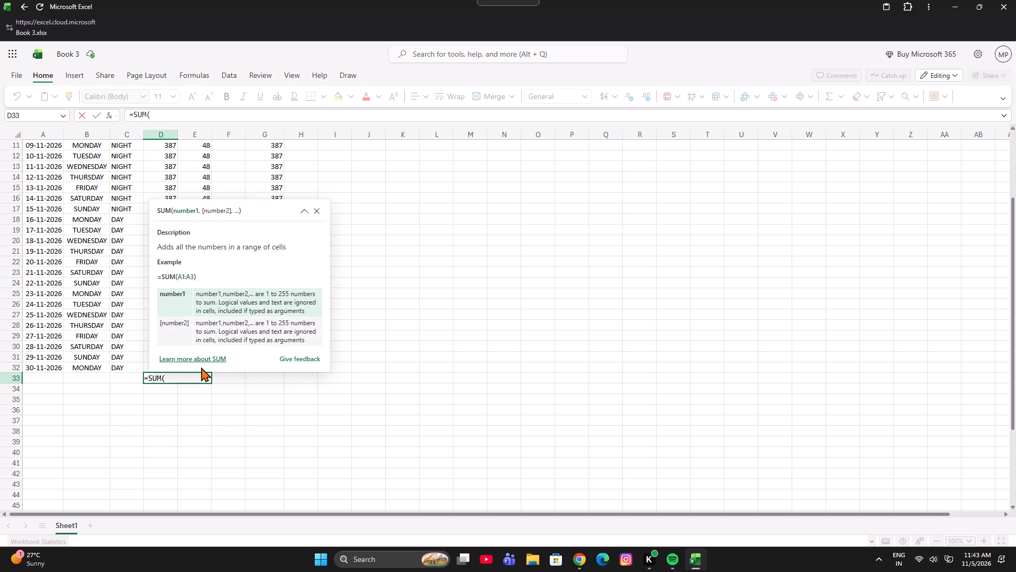
{"action": "left_click", "coordinate": [314, 212]}
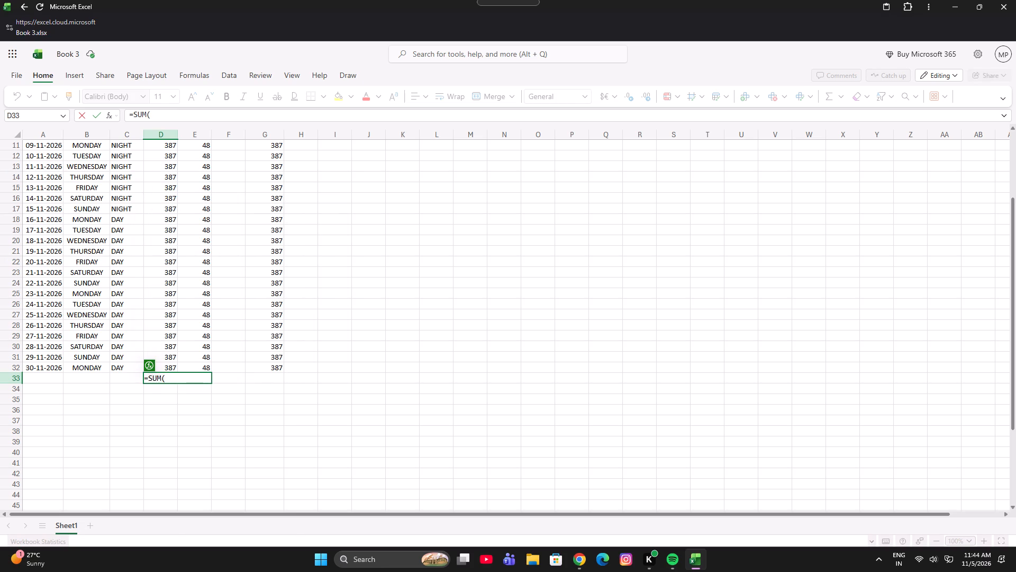
{"action": "scroll", "coordinate": [184, 298], "scroll_direction": "up", "scroll_amount": 5}
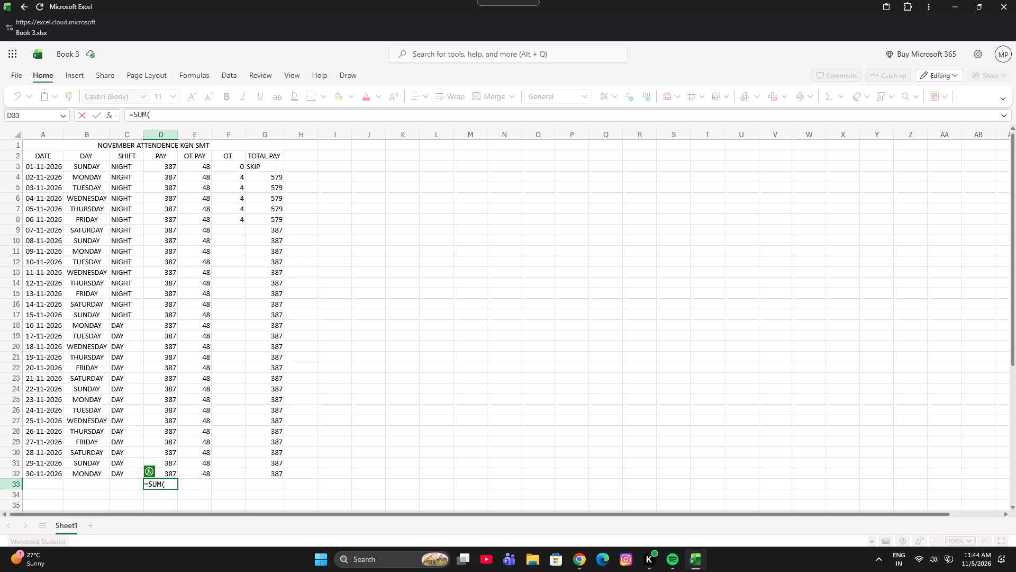
{"action": "left_click", "coordinate": [169, 168]}
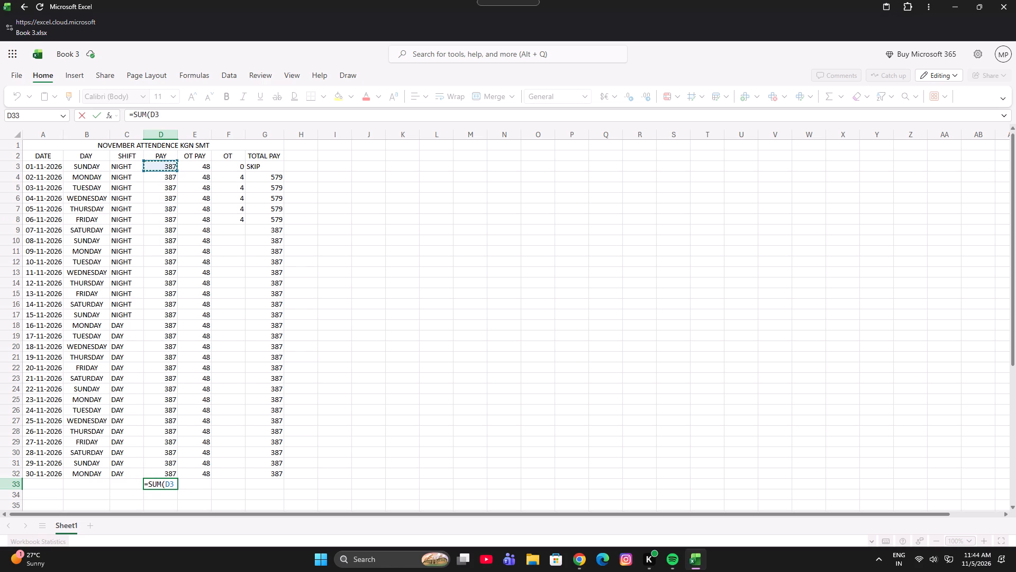
{"action": "key", "text": "semicolon"}
{"action": "key", "text": "BackSpace"}
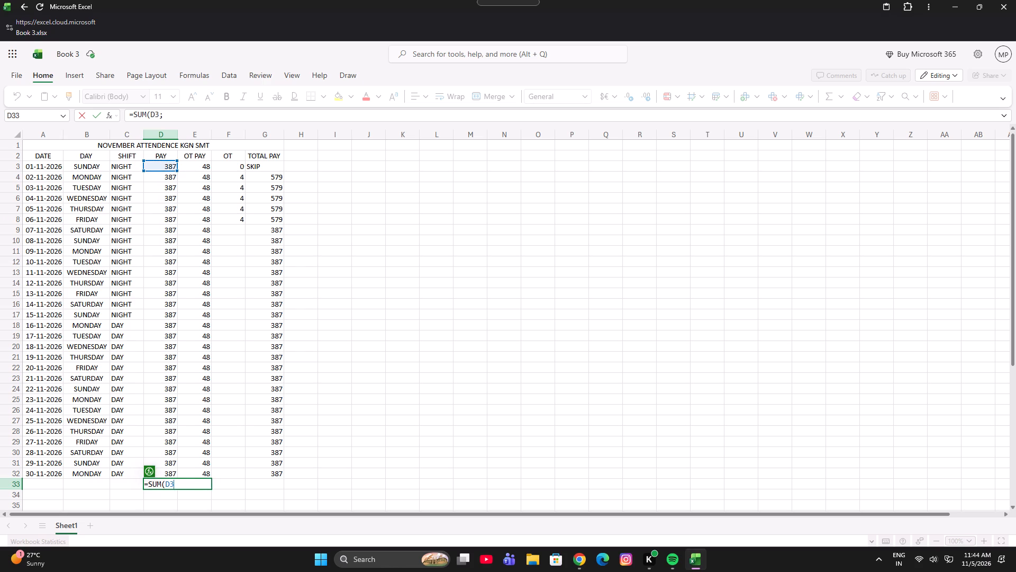
{"action": "key", "text": "shift+colon"}
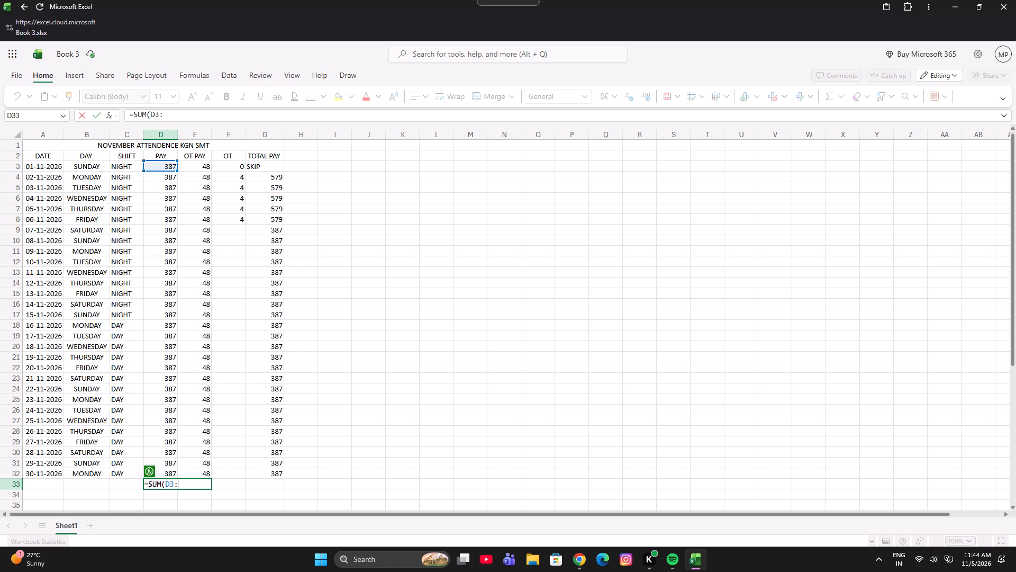
{"action": "left_click", "coordinate": [169, 475]}
{"action": "key", "text": "shift+parenright"}
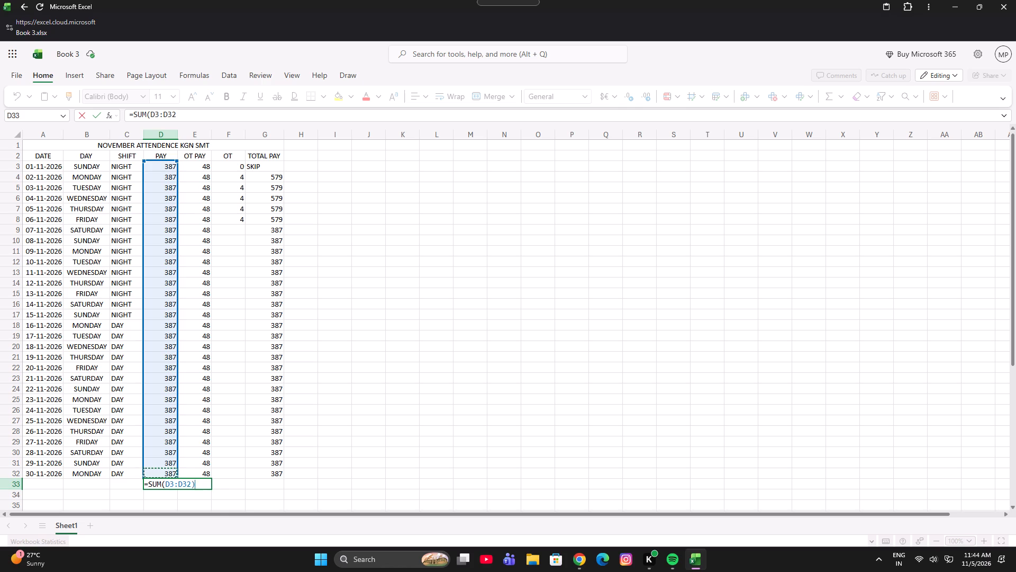
{"action": "key", "text": "Return"}
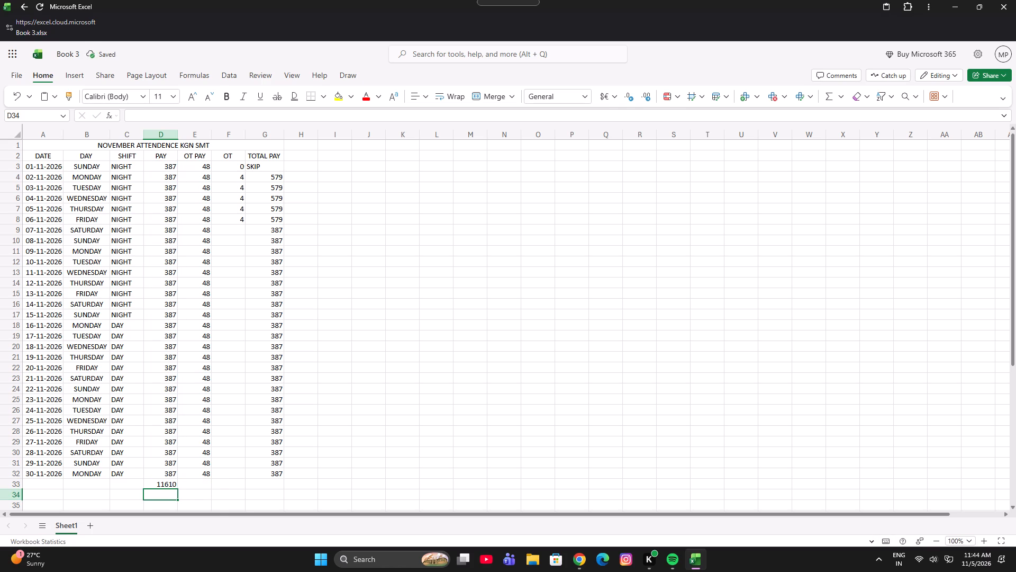
Fill the SUM formula from D33 across E33, F33 and G33 to total the OT PAY, OT and TOTAL PAY columns.
{"action": "left_click", "coordinate": [200, 484]}
{"action": "left_click", "coordinate": [176, 487]}
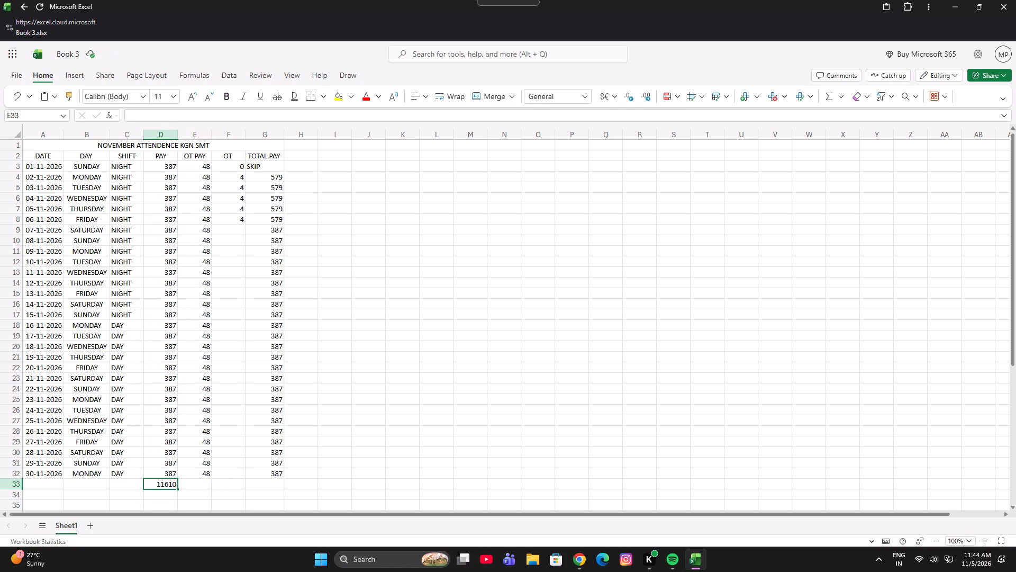
{"action": "left_click_drag", "start_coordinate": [178, 489], "coordinate": [186, 487]}
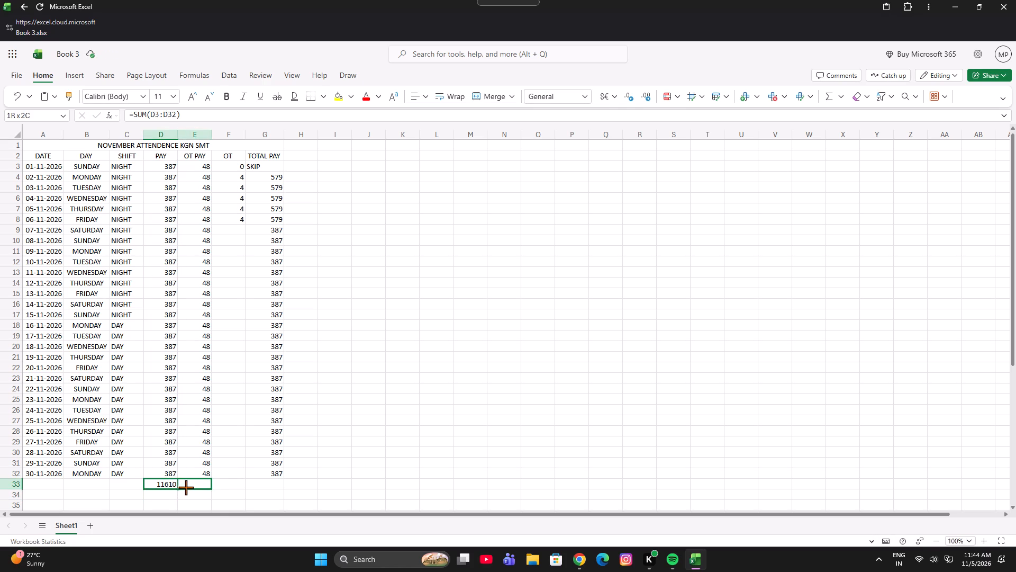
{"action": "left_click_drag", "start_coordinate": [186, 487], "coordinate": [193, 487]}
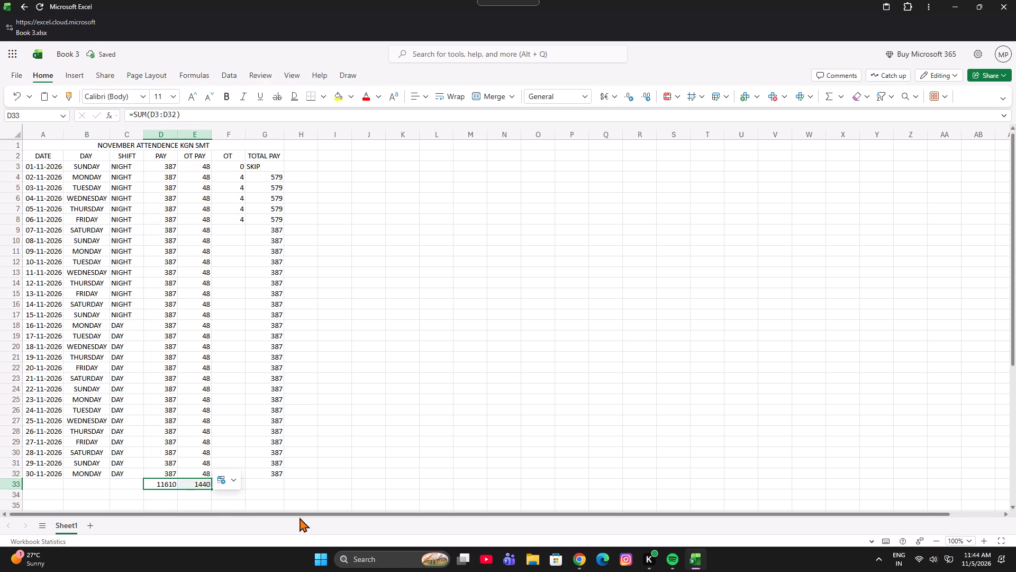
{"action": "left_click", "coordinate": [297, 495]}
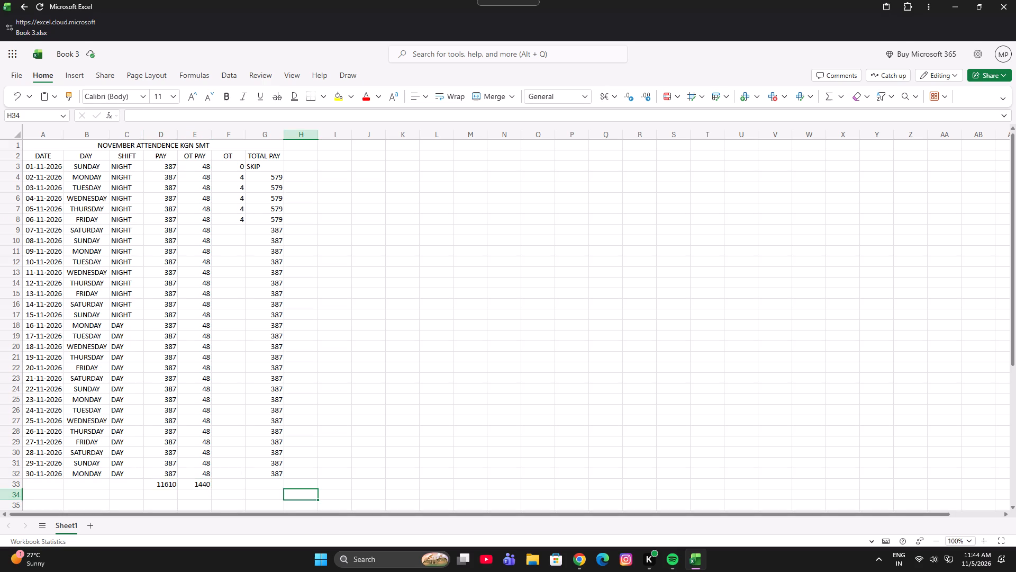
{"action": "left_click", "coordinate": [217, 487]}
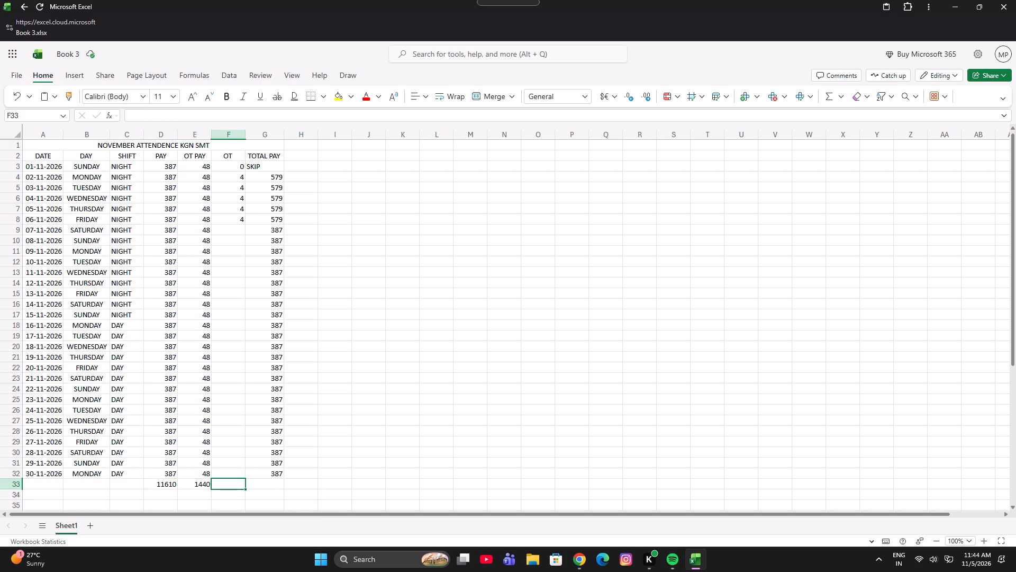
{"action": "left_click", "coordinate": [204, 486]}
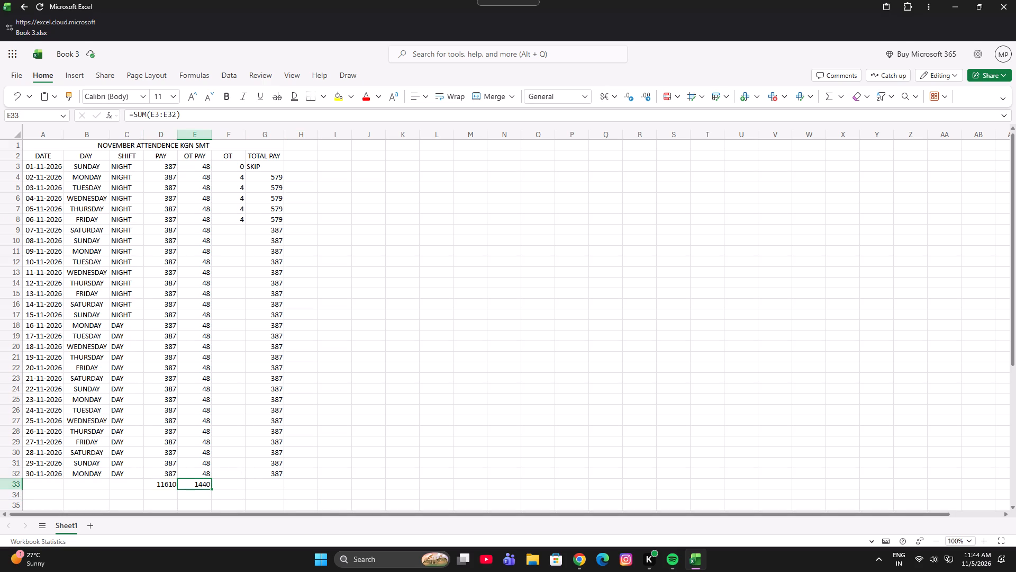
{"action": "left_click_drag", "start_coordinate": [211, 488], "coordinate": [223, 488]}
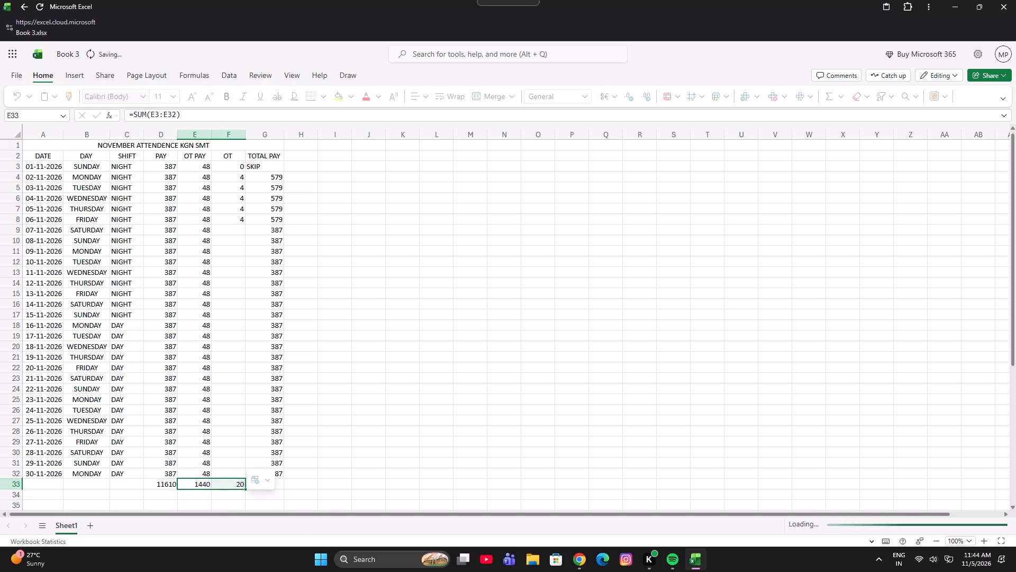
{"action": "left_click", "coordinate": [330, 397]}
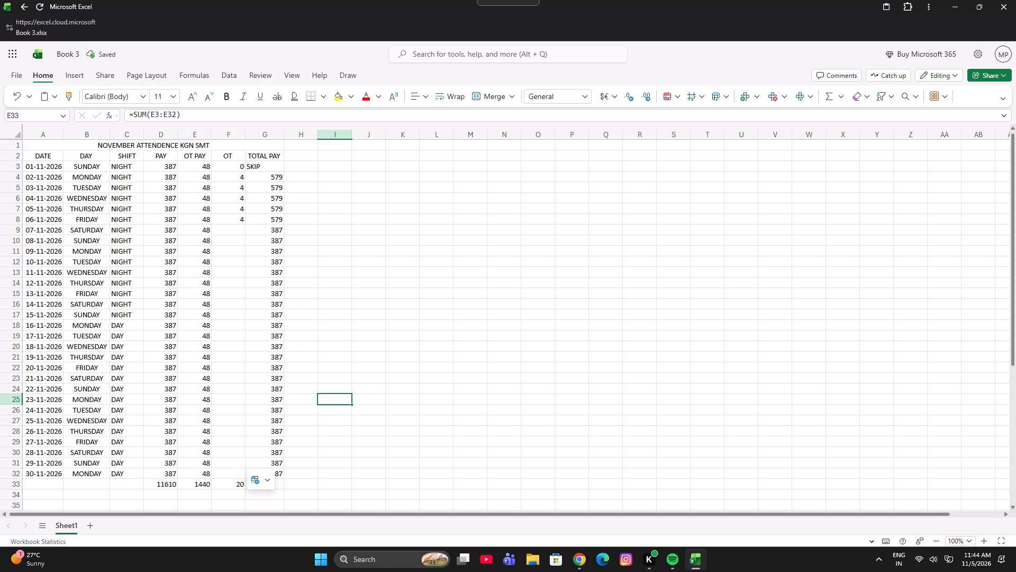
{"action": "left_click", "coordinate": [238, 489]}
{"action": "left_click", "coordinate": [232, 487]}
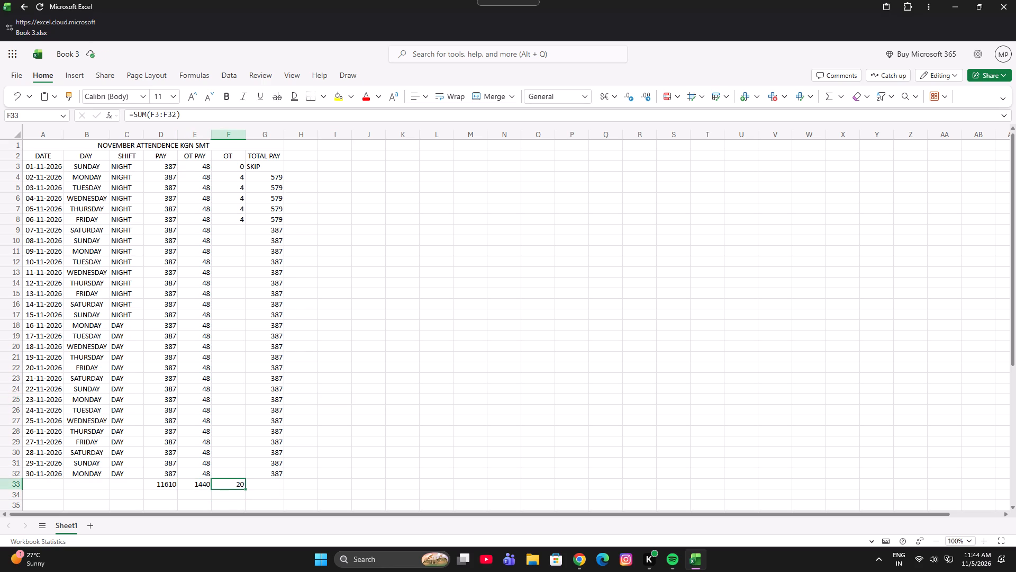
{"action": "left_click_drag", "start_coordinate": [245, 488], "coordinate": [257, 486]}
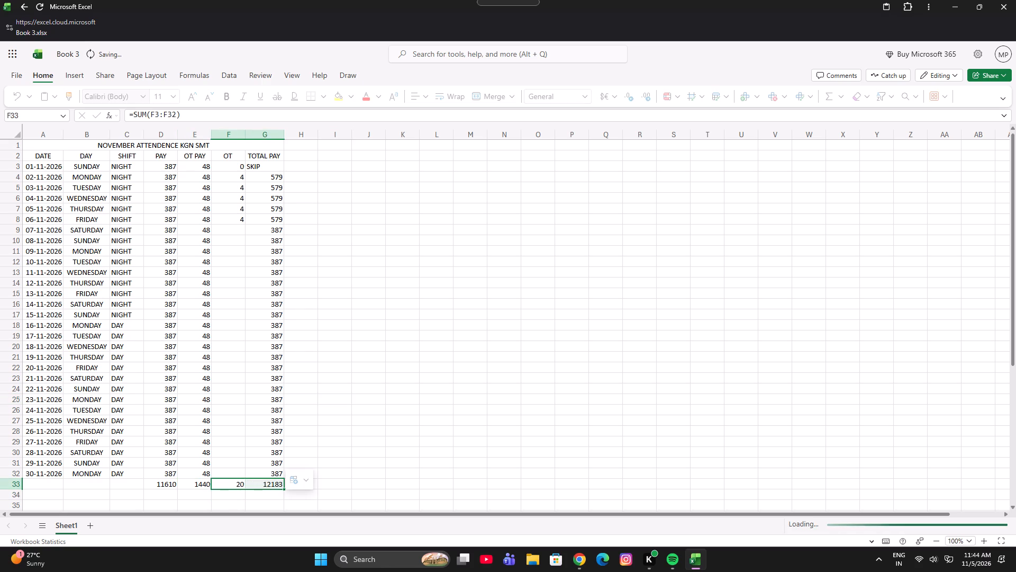
{"action": "left_click", "coordinate": [364, 414]}
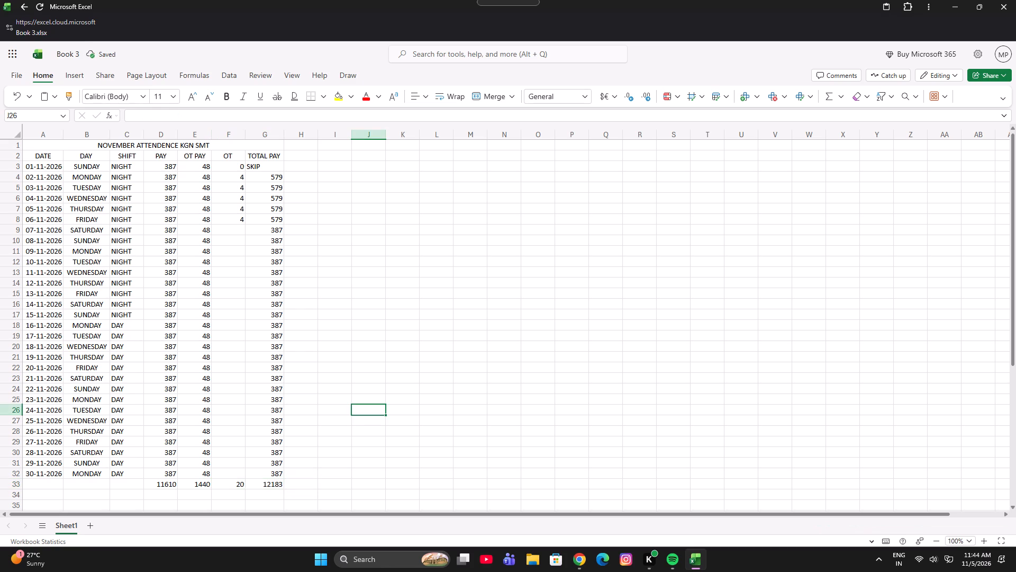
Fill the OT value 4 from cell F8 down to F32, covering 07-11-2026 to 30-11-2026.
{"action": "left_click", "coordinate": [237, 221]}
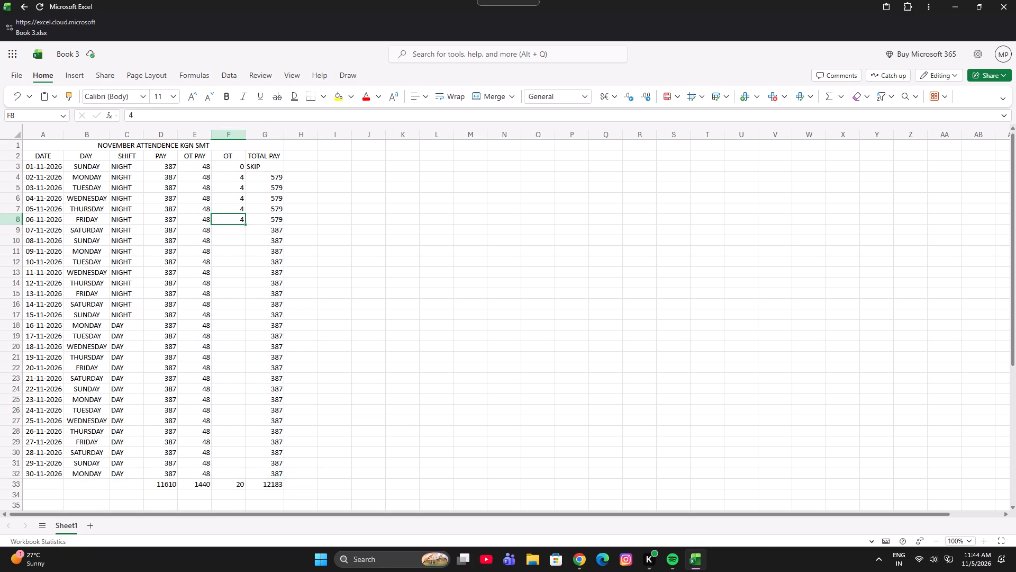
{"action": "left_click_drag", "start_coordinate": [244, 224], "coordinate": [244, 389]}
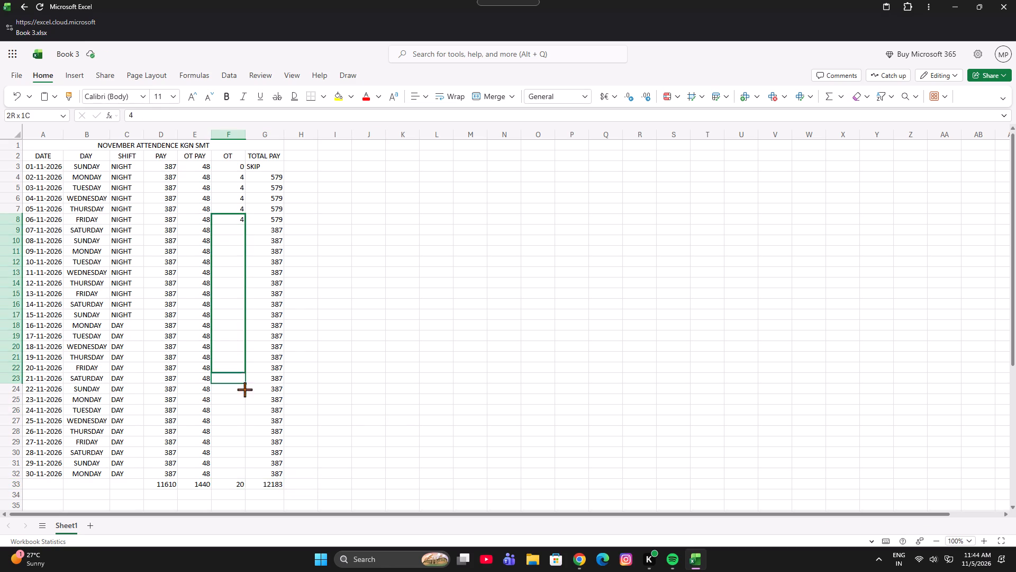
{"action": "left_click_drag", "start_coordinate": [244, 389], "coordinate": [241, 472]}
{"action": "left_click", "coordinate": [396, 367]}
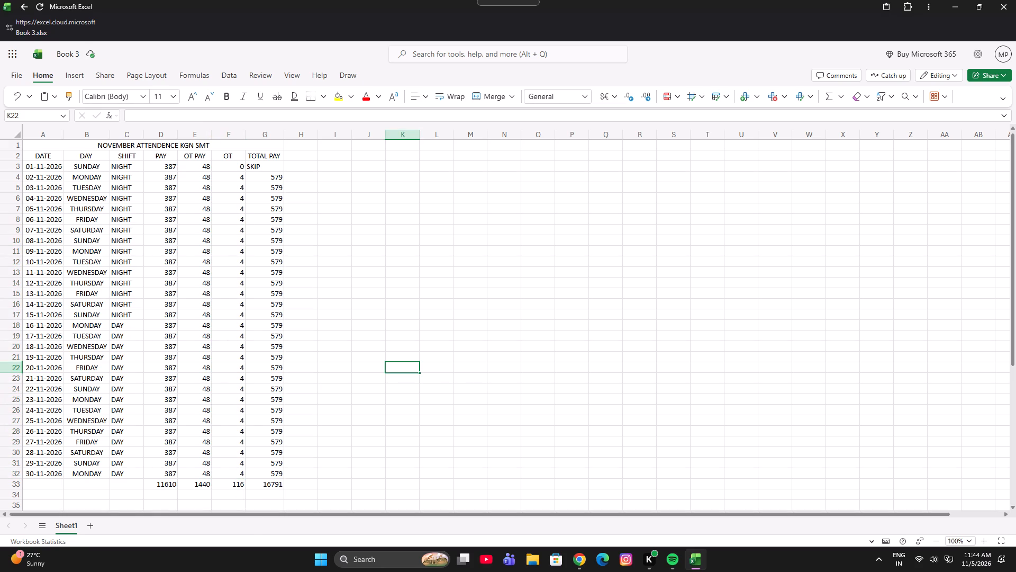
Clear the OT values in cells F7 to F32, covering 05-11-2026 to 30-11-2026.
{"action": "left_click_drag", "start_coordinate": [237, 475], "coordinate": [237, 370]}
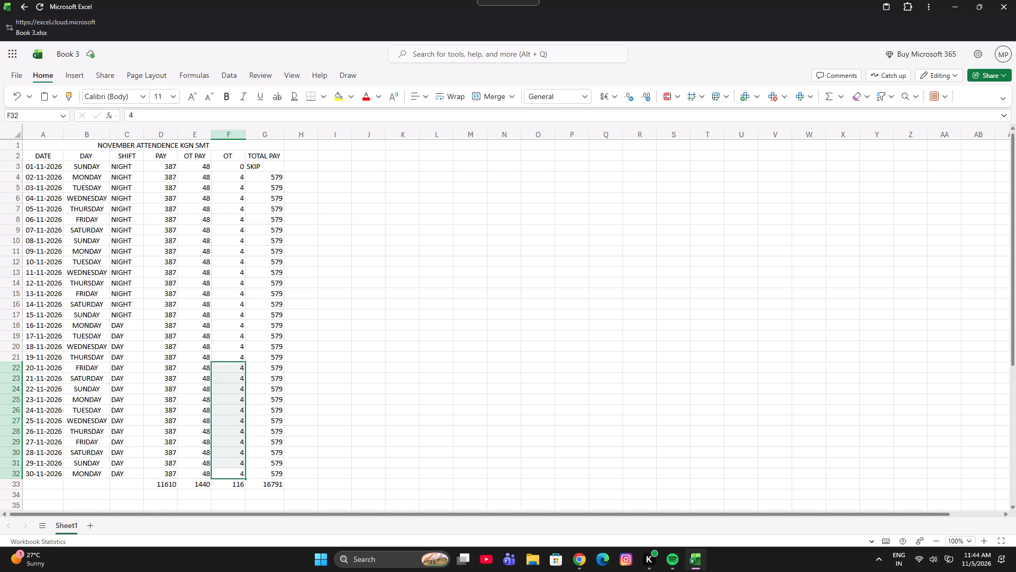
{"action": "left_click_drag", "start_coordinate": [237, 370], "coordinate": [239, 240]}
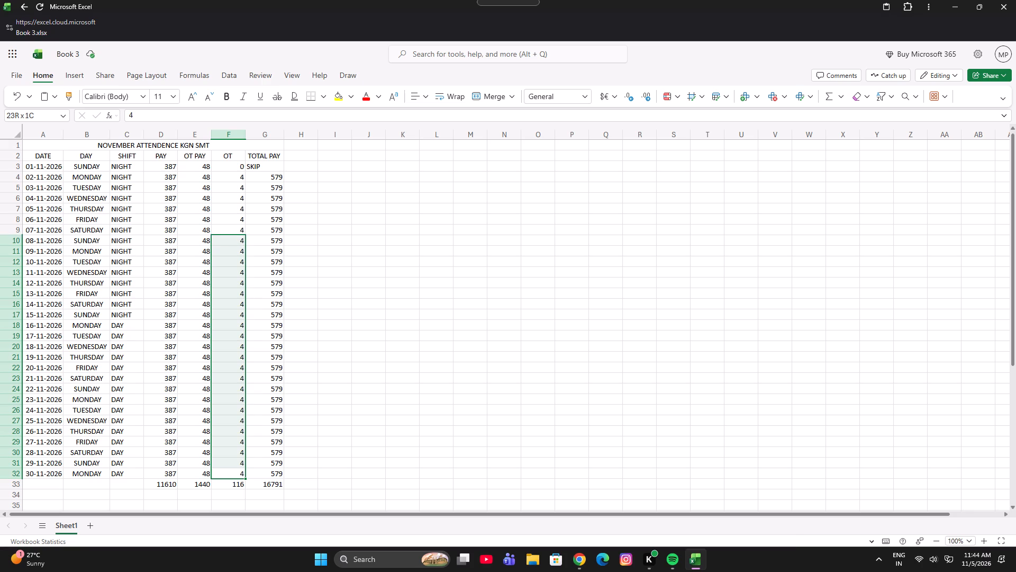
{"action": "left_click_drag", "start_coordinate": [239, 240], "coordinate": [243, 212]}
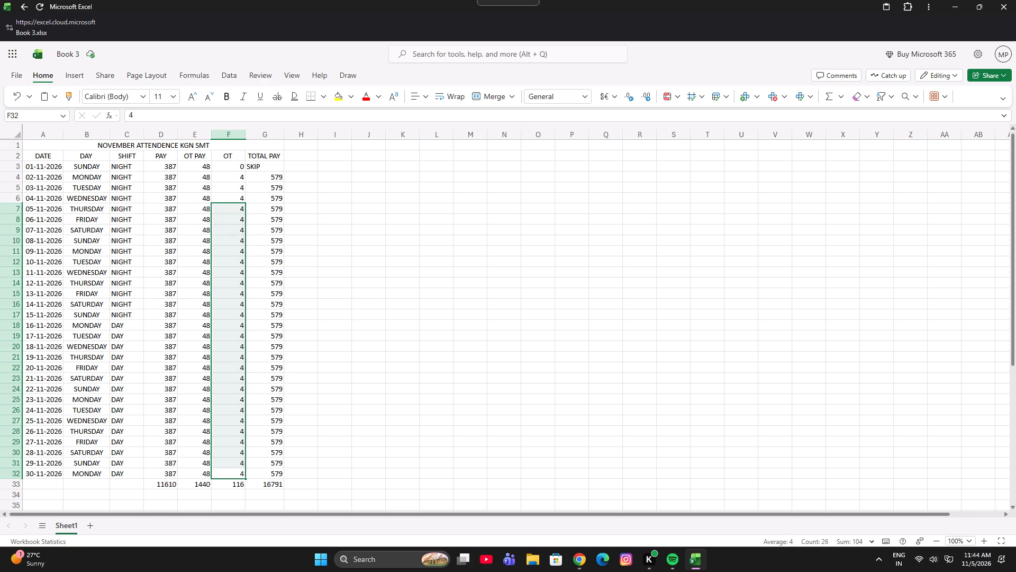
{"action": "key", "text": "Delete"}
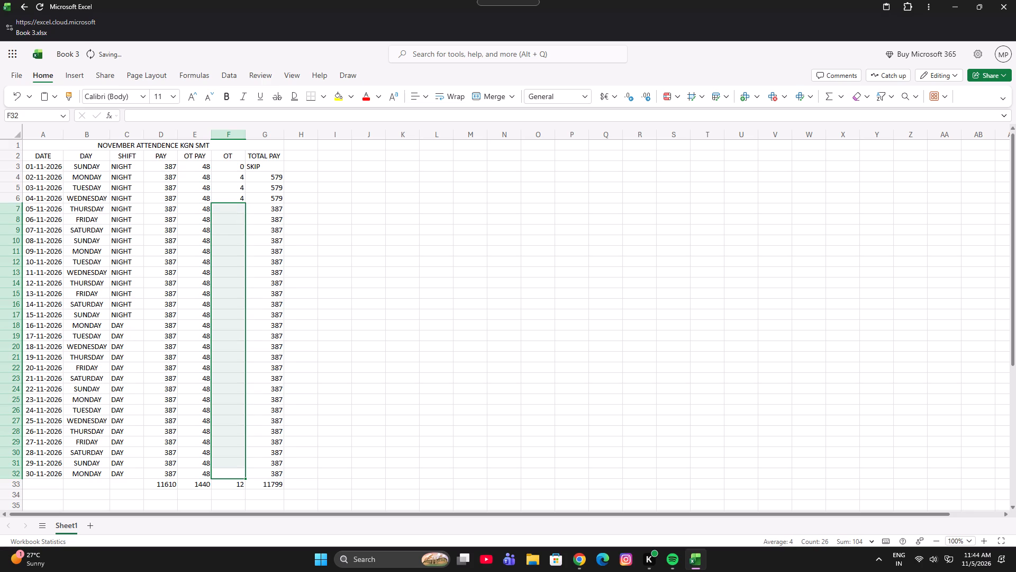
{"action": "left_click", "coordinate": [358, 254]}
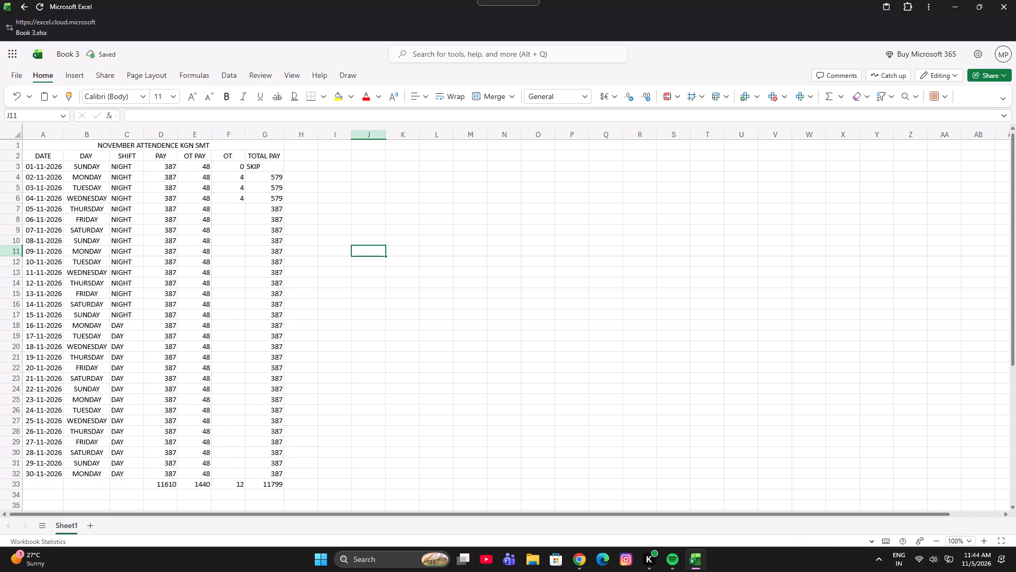
Fill the OT value 4 from cell F6 down into F7 and F8 for 05-11-2026 and 06-11-2026.
{"action": "left_click", "coordinate": [239, 197]}
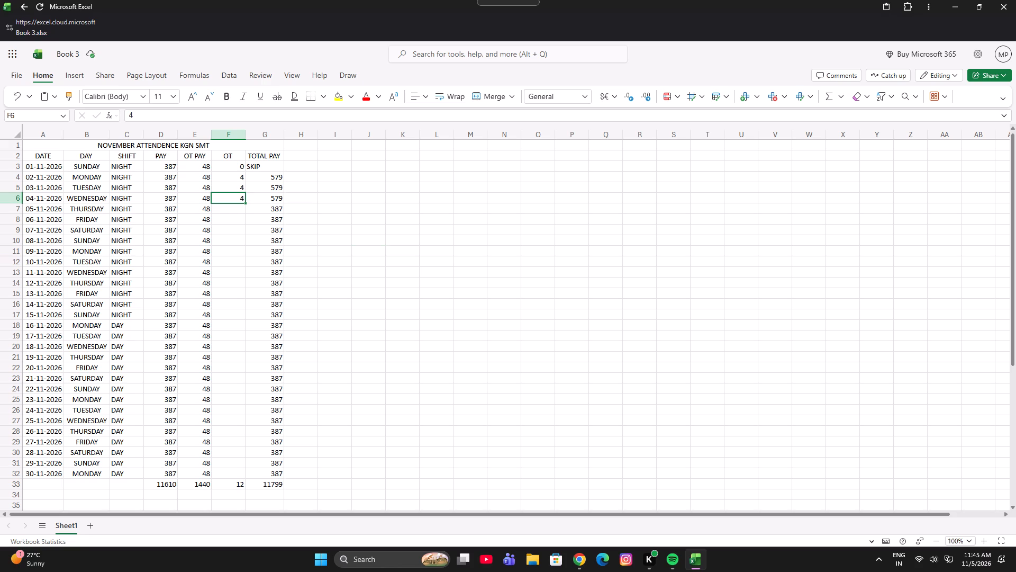
{"action": "scroll", "coordinate": [420, 231], "scroll_direction": "up", "scroll_amount": 6}
{"action": "left_click_drag", "start_coordinate": [244, 203], "coordinate": [244, 222]}
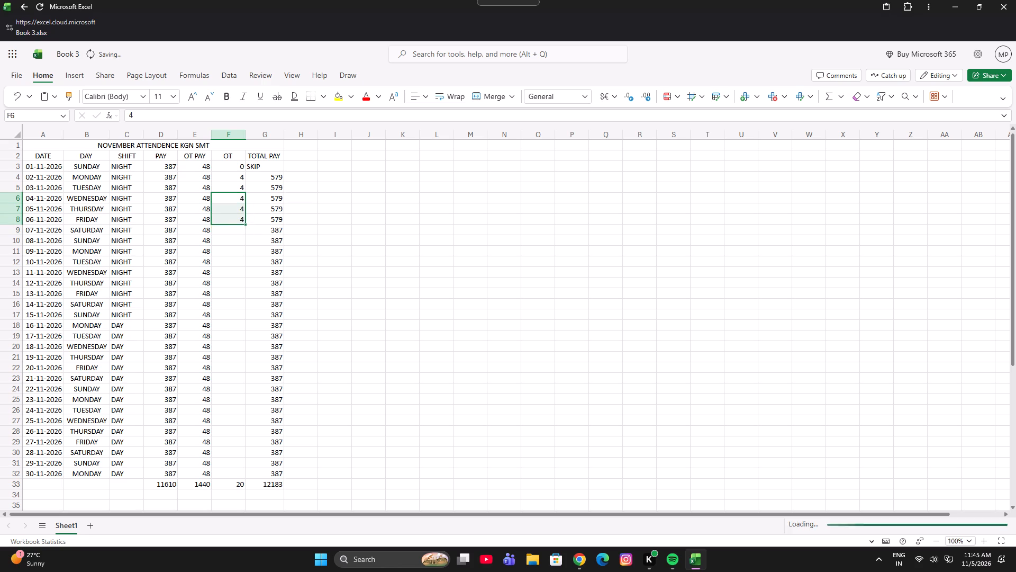
{"action": "left_click", "coordinate": [415, 260]}
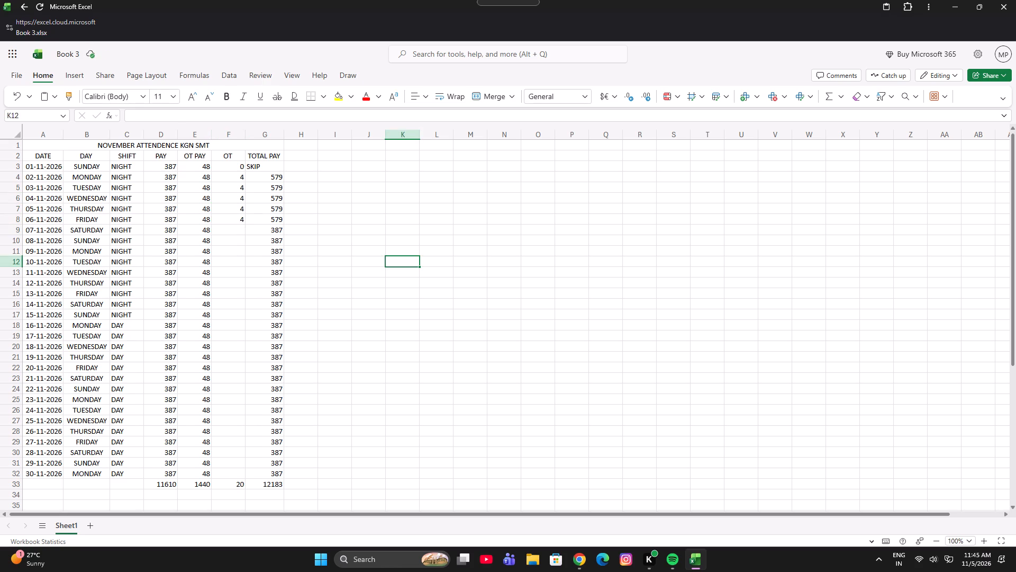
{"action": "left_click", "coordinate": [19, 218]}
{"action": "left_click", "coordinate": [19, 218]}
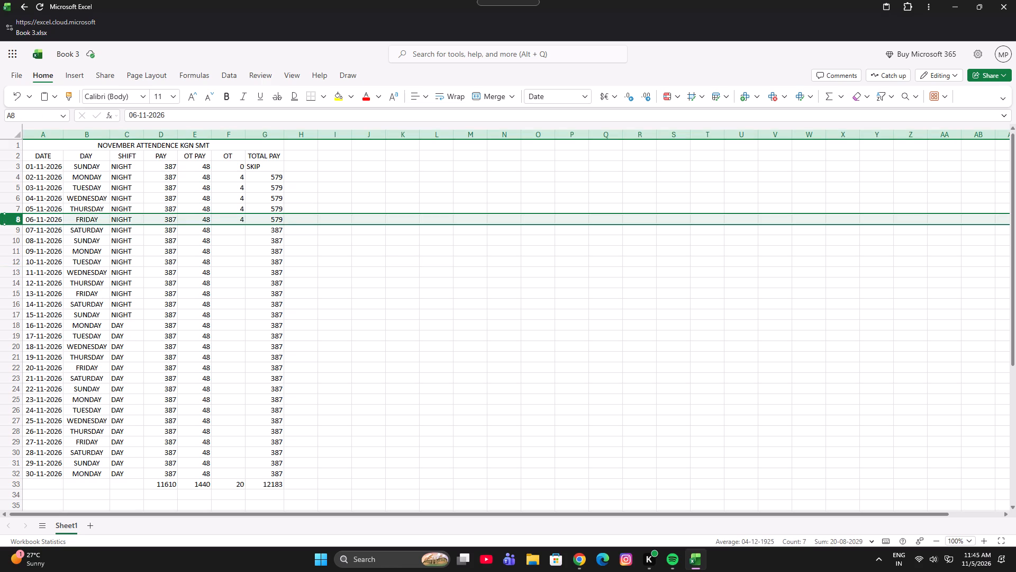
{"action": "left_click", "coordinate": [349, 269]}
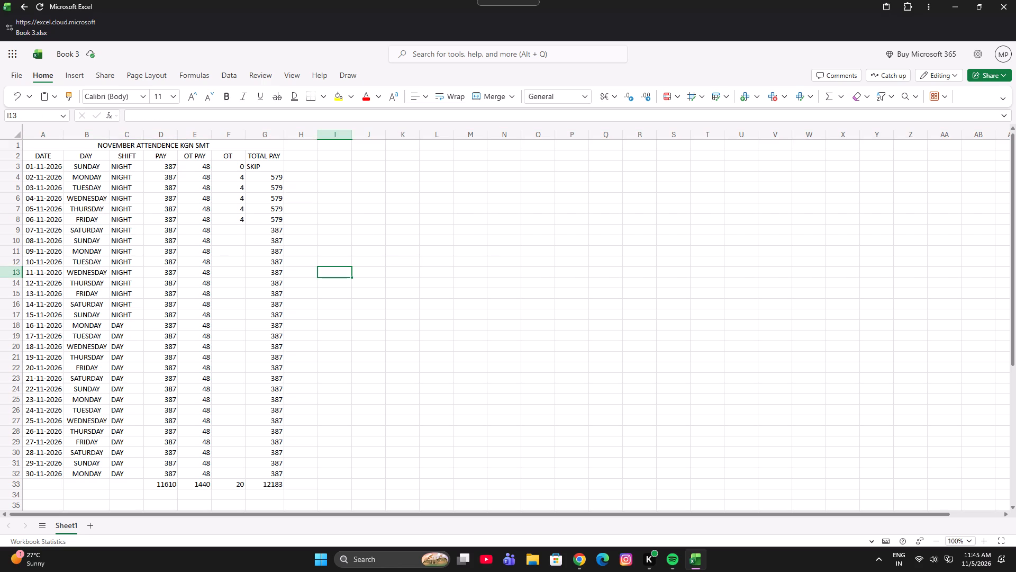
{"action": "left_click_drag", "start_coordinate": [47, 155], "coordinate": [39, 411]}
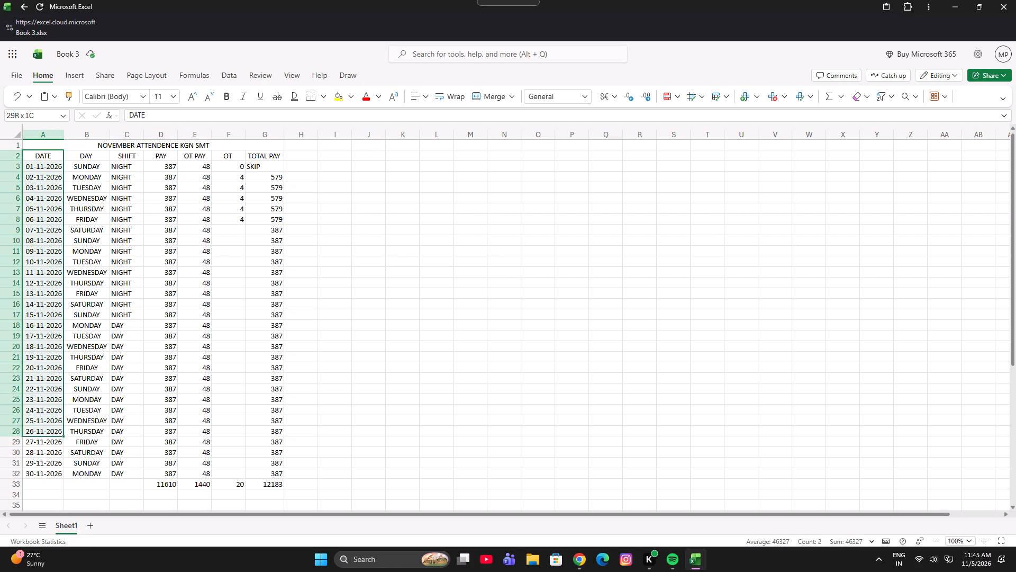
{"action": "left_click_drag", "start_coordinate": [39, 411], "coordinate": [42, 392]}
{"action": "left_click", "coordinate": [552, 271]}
Fill the merged title cell NOVEMBER ATTENDENCE KGN SMT in row 1 with yellow.
{"action": "left_click", "coordinate": [222, 141]}
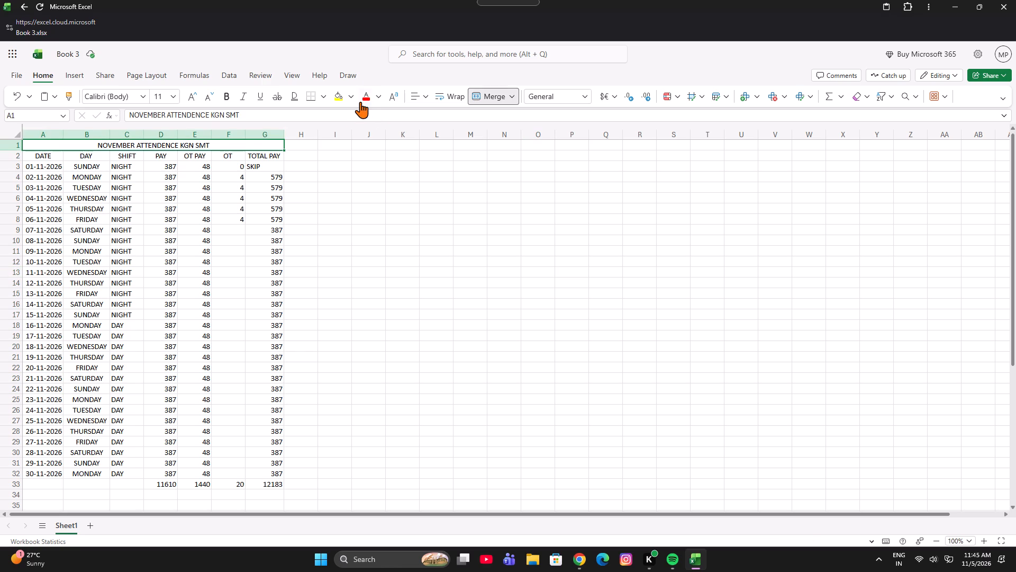
{"action": "left_click", "coordinate": [343, 94]}
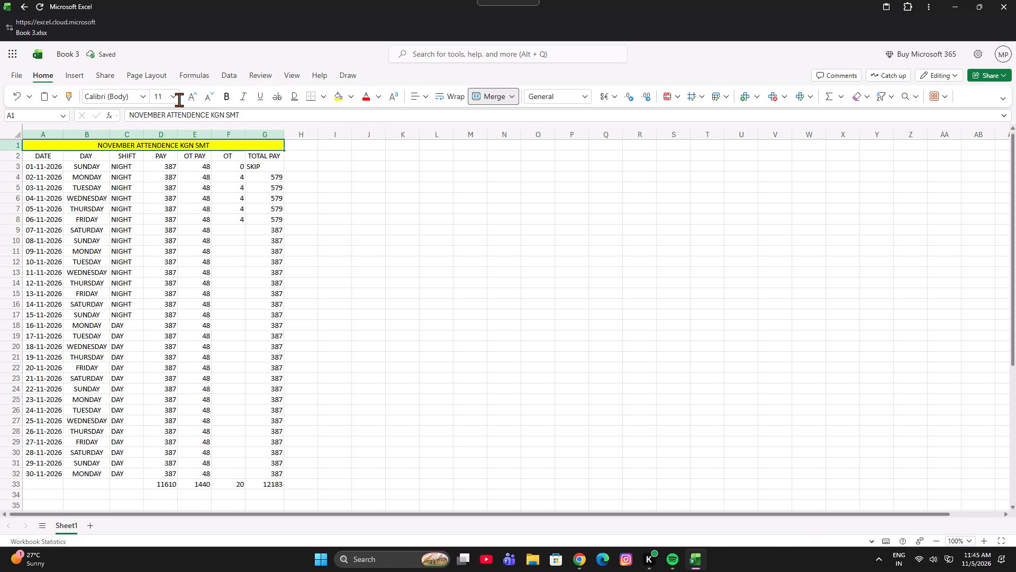
Format the title text in row 1 as bold Franklin Gothic at size 12.
{"action": "left_click", "coordinate": [147, 100]}
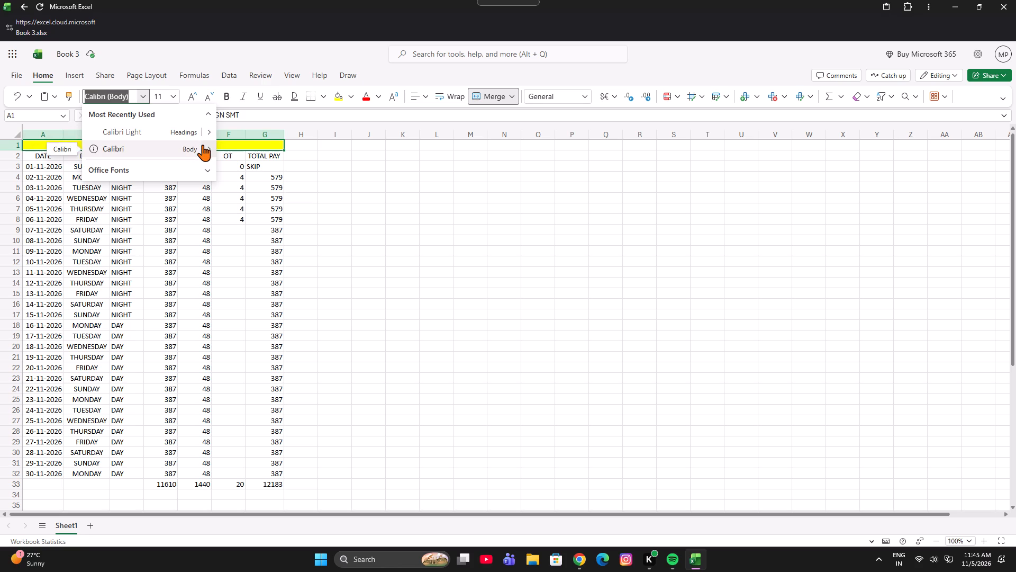
{"action": "left_click", "coordinate": [203, 145]}
{"action": "left_click", "coordinate": [208, 145]}
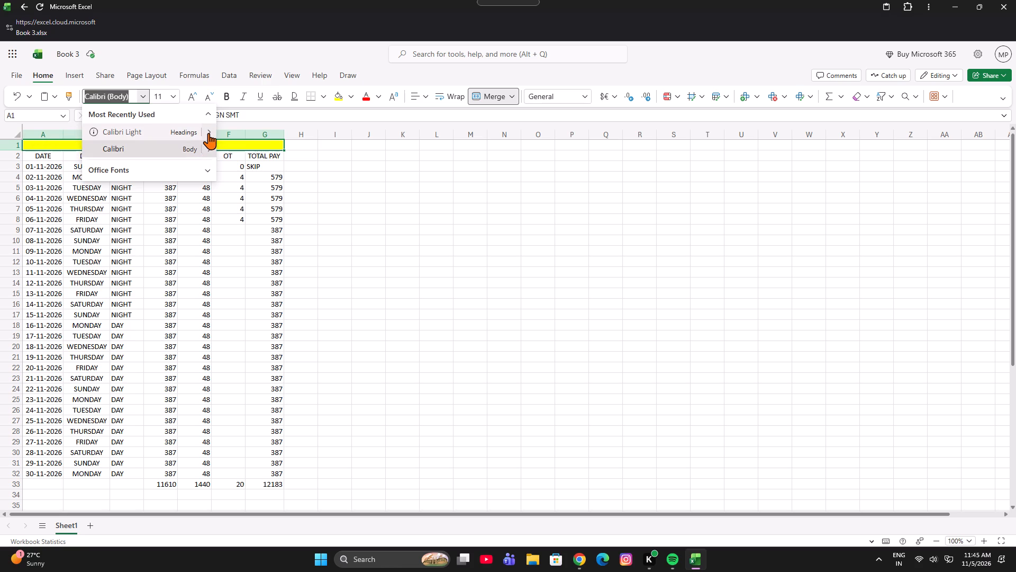
{"action": "left_click", "coordinate": [210, 167]}
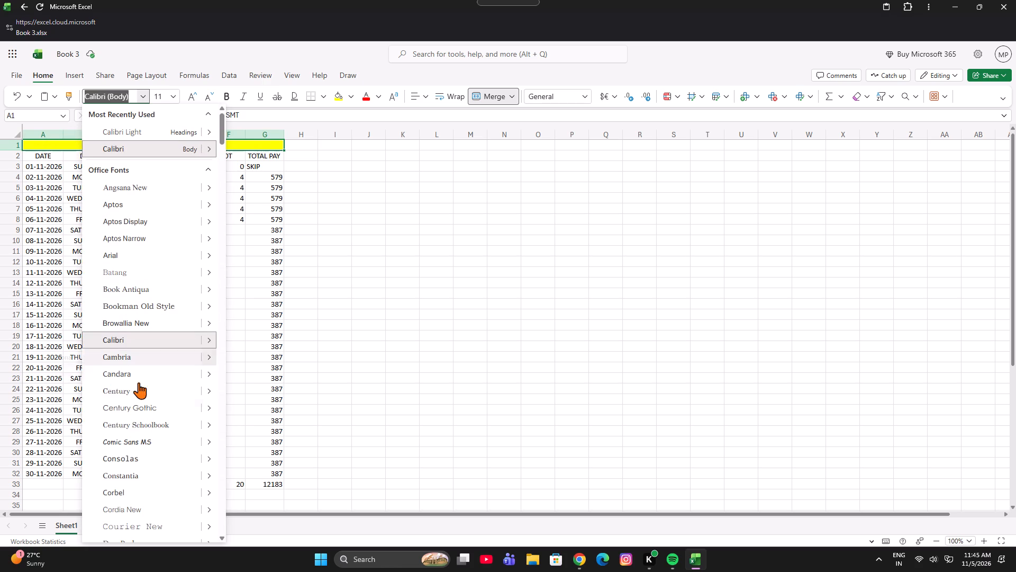
{"action": "scroll", "coordinate": [134, 426], "scroll_direction": "down", "scroll_amount": 5}
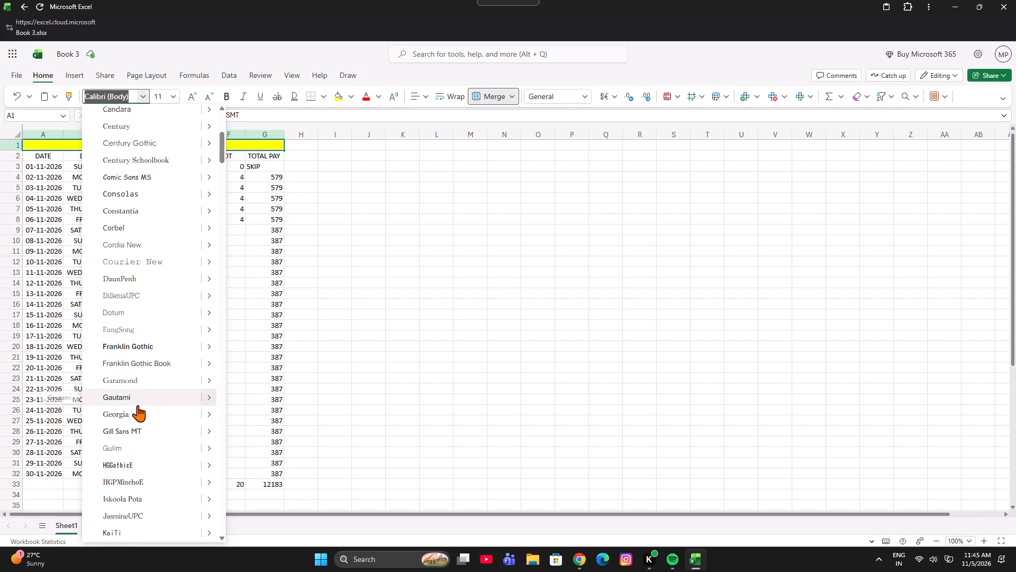
{"action": "left_click", "coordinate": [150, 345]}
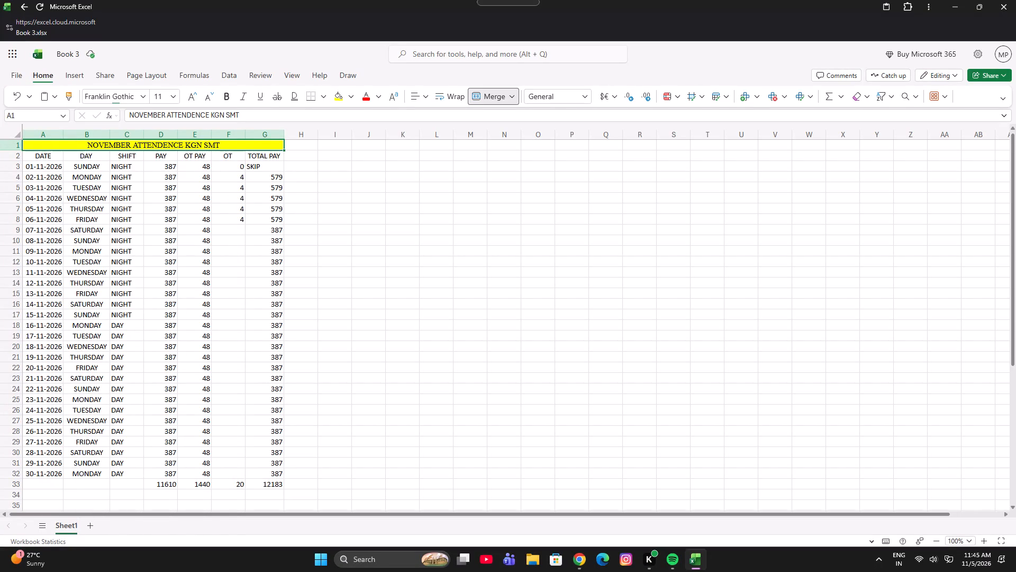
{"action": "left_click", "coordinate": [227, 100]}
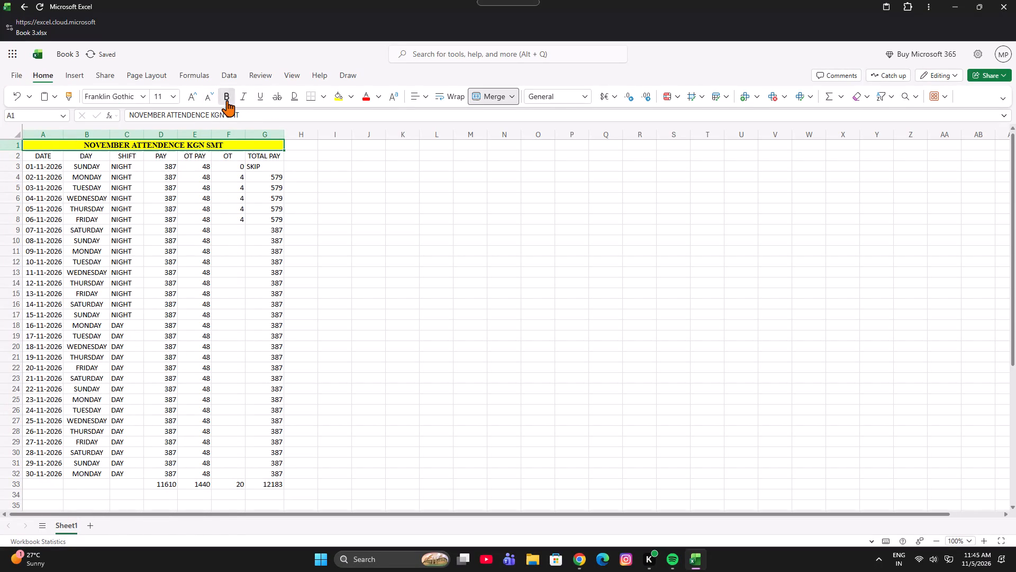
{"action": "left_click", "coordinate": [189, 101]}
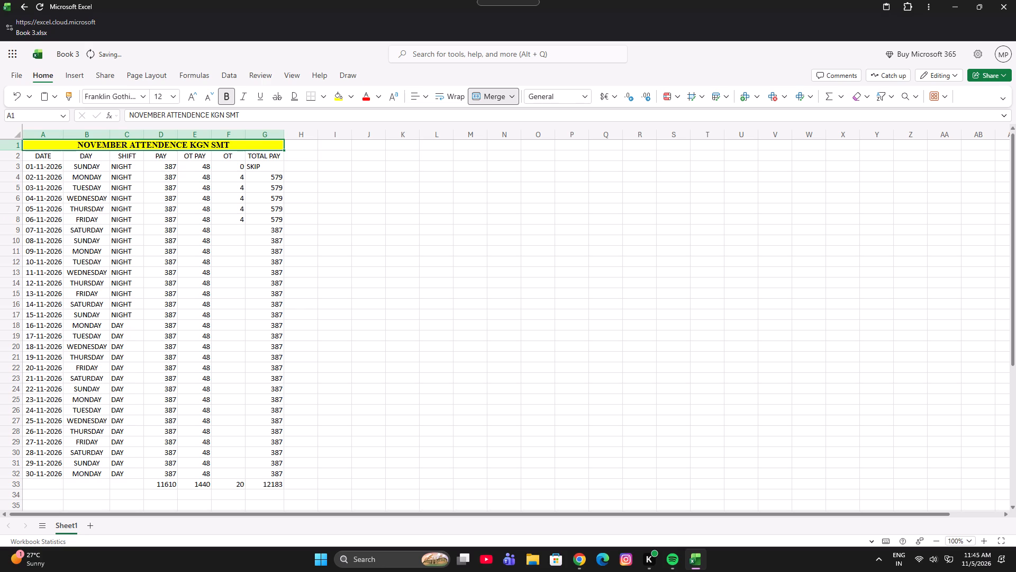
Make the column headings in A2 to G2 bold and fill them with light gray.
{"action": "left_click_drag", "start_coordinate": [46, 158], "coordinate": [254, 158]}
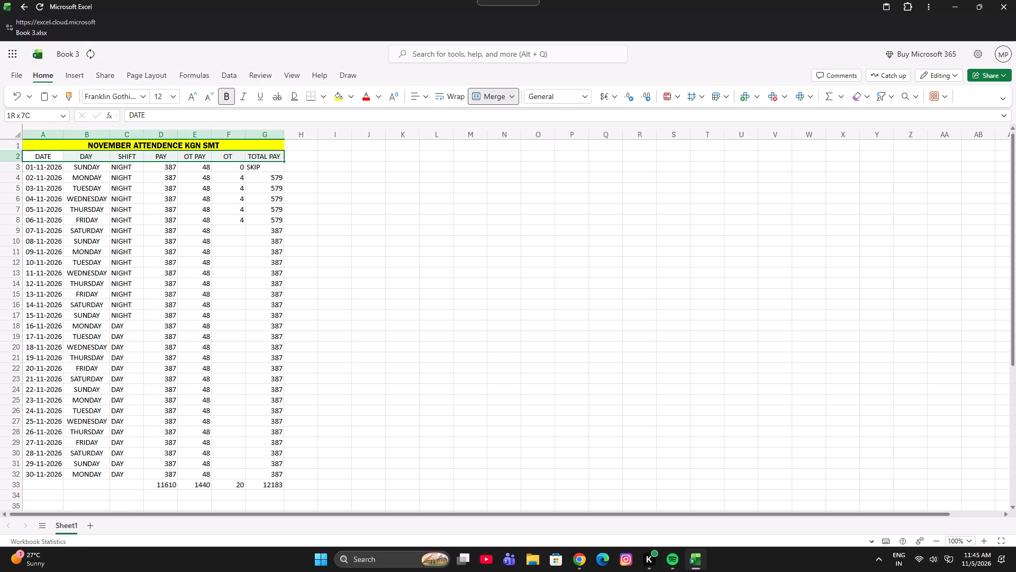
{"action": "left_click_drag", "start_coordinate": [254, 158], "coordinate": [255, 159]}
{"action": "left_click", "coordinate": [225, 98]}
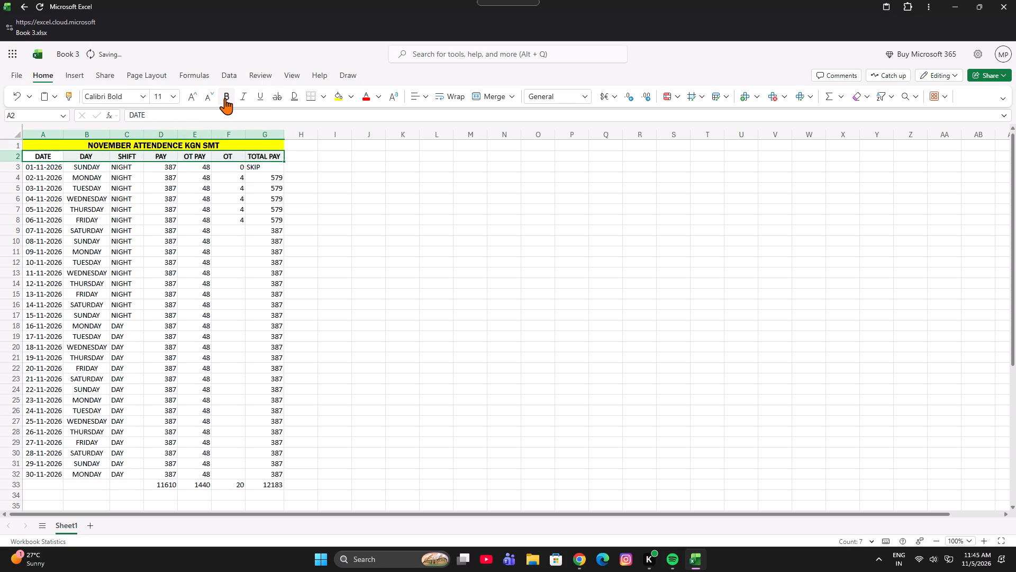
{"action": "left_click", "coordinate": [353, 99]}
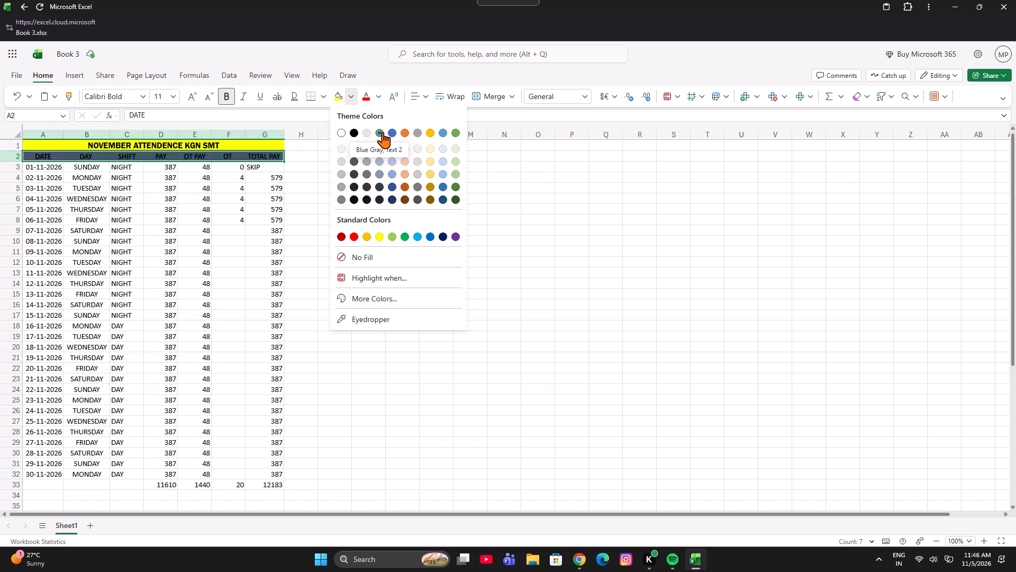
{"action": "left_click", "coordinate": [343, 160]}
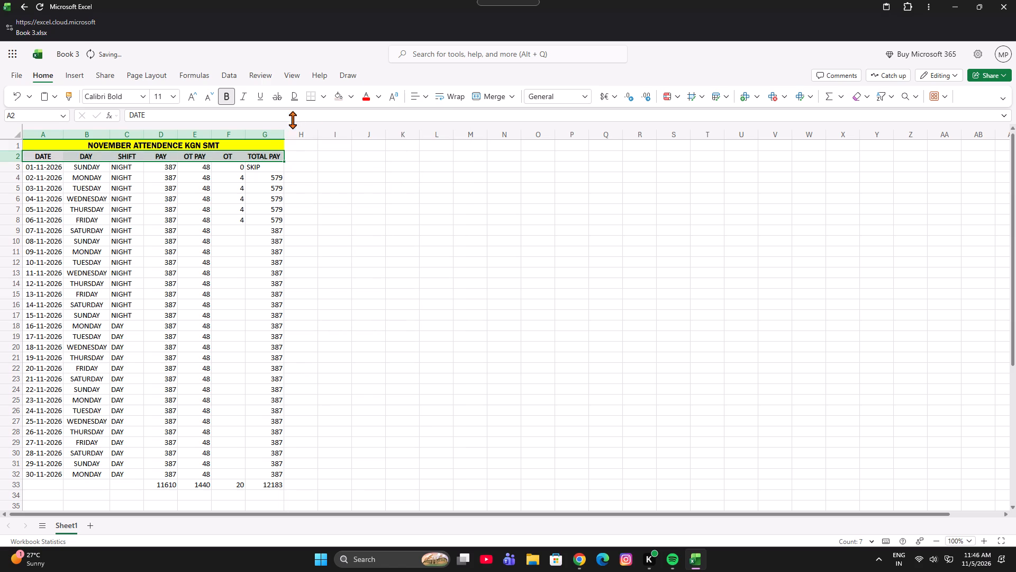
Apply all borders to the heading cells A2 to G2.
{"action": "left_click", "coordinate": [322, 99]}
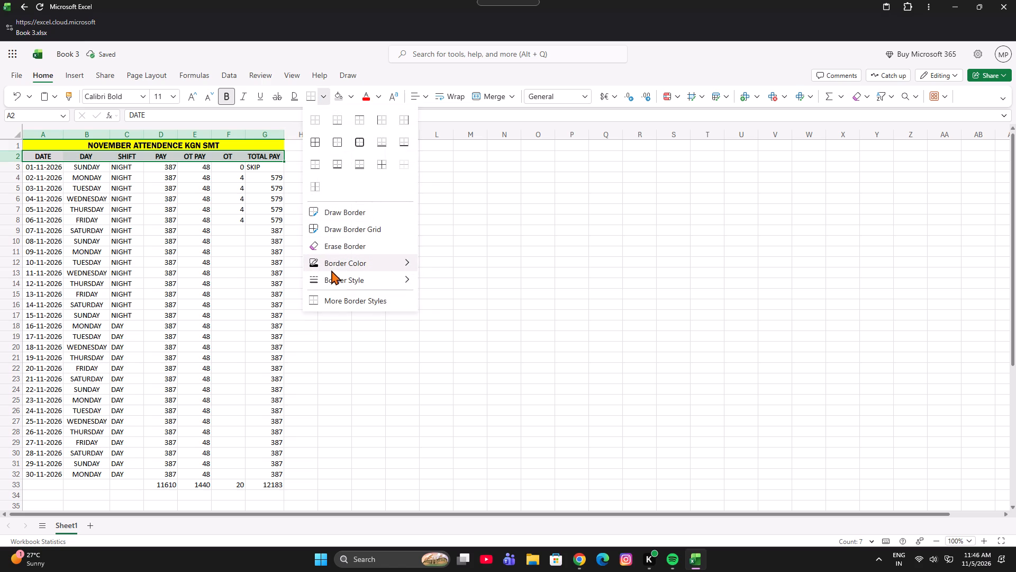
{"action": "left_click", "coordinate": [317, 142]}
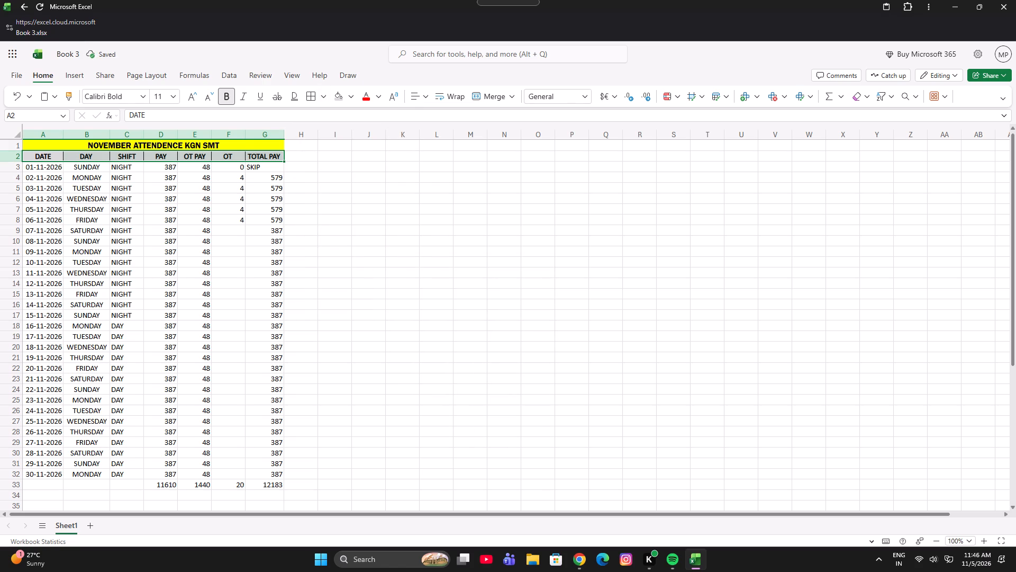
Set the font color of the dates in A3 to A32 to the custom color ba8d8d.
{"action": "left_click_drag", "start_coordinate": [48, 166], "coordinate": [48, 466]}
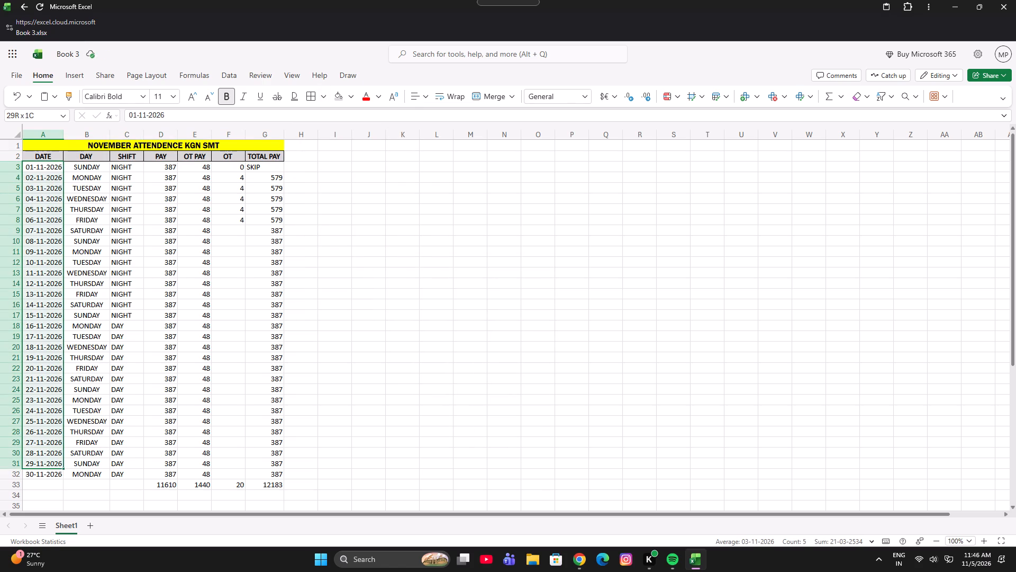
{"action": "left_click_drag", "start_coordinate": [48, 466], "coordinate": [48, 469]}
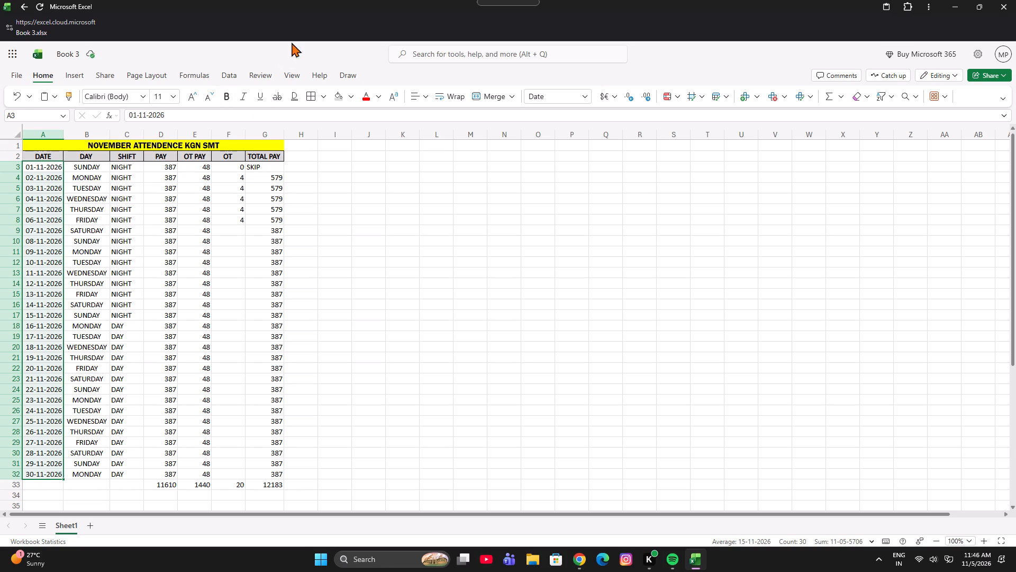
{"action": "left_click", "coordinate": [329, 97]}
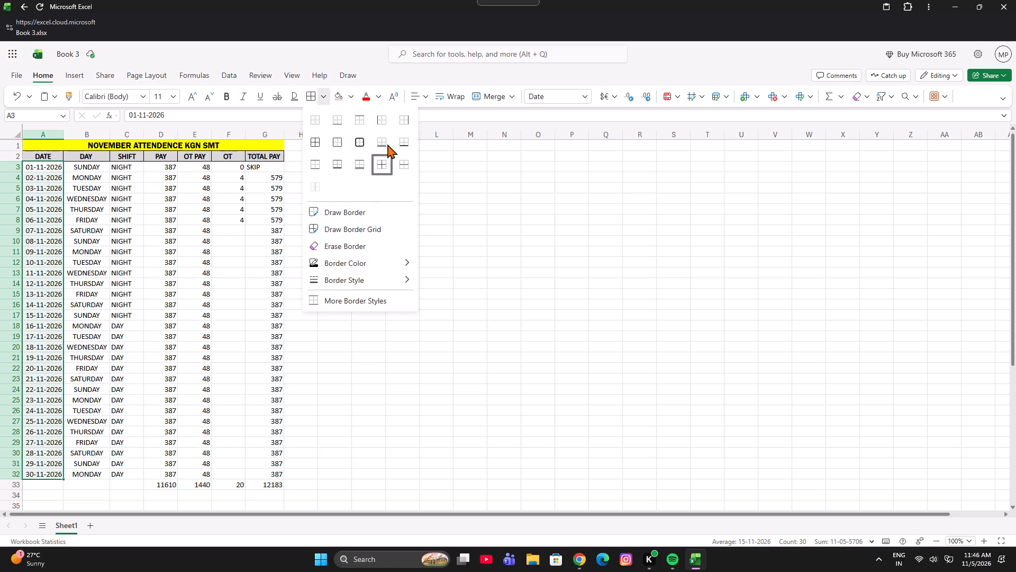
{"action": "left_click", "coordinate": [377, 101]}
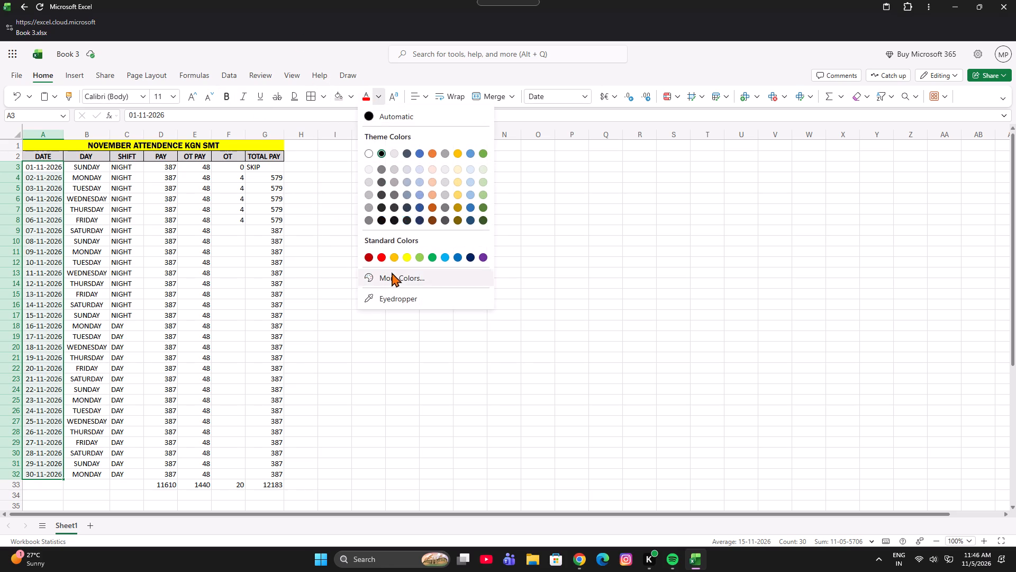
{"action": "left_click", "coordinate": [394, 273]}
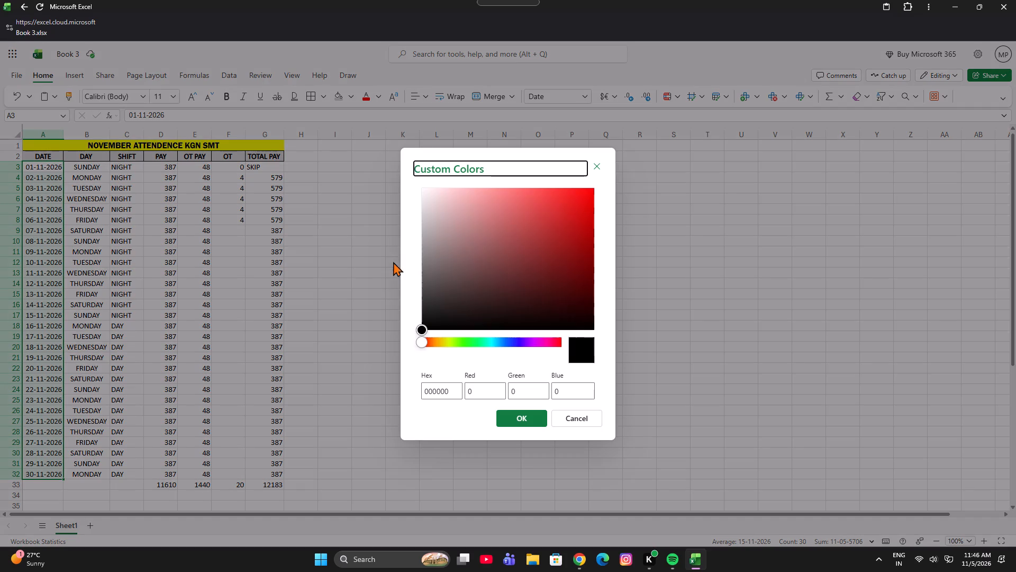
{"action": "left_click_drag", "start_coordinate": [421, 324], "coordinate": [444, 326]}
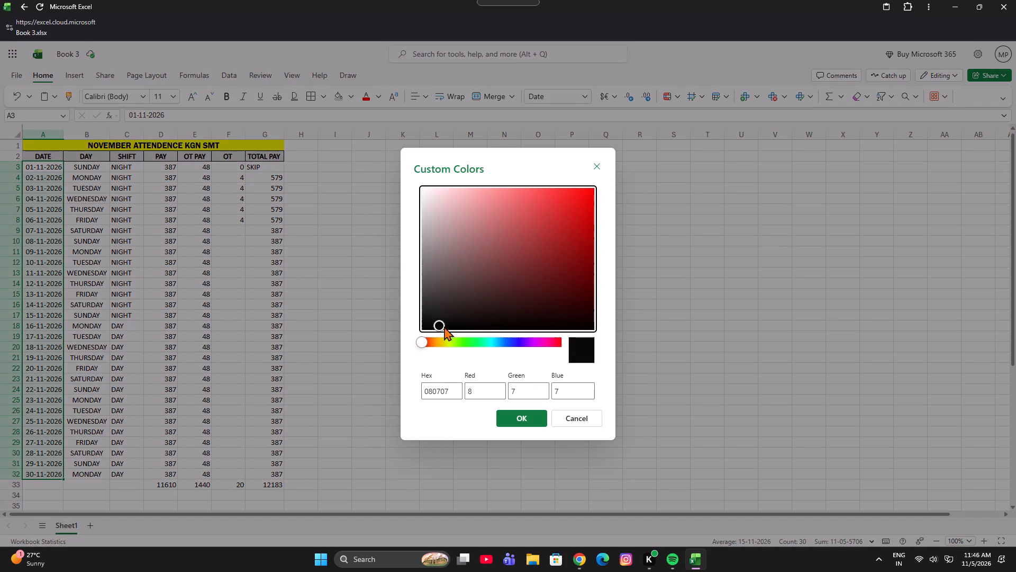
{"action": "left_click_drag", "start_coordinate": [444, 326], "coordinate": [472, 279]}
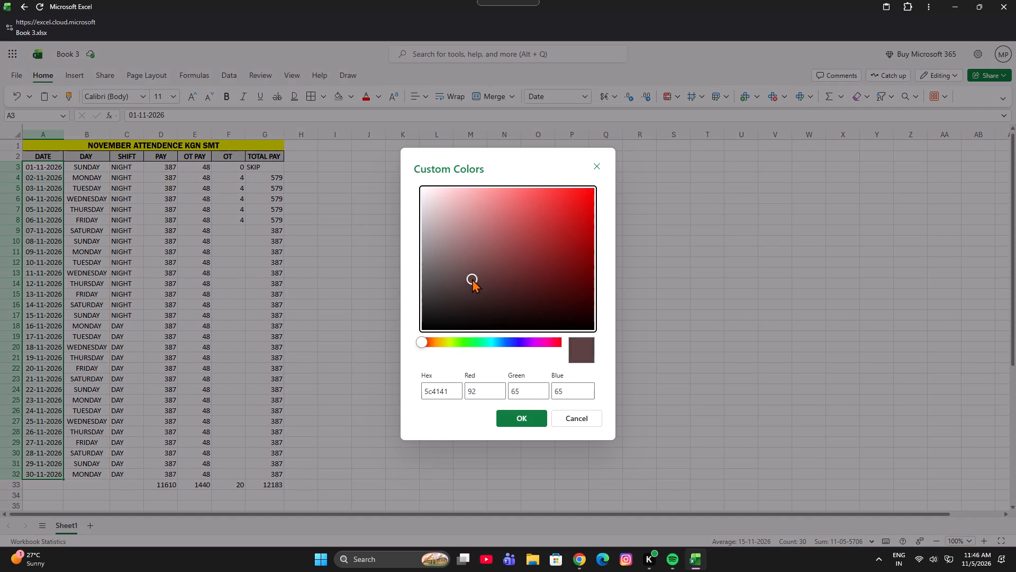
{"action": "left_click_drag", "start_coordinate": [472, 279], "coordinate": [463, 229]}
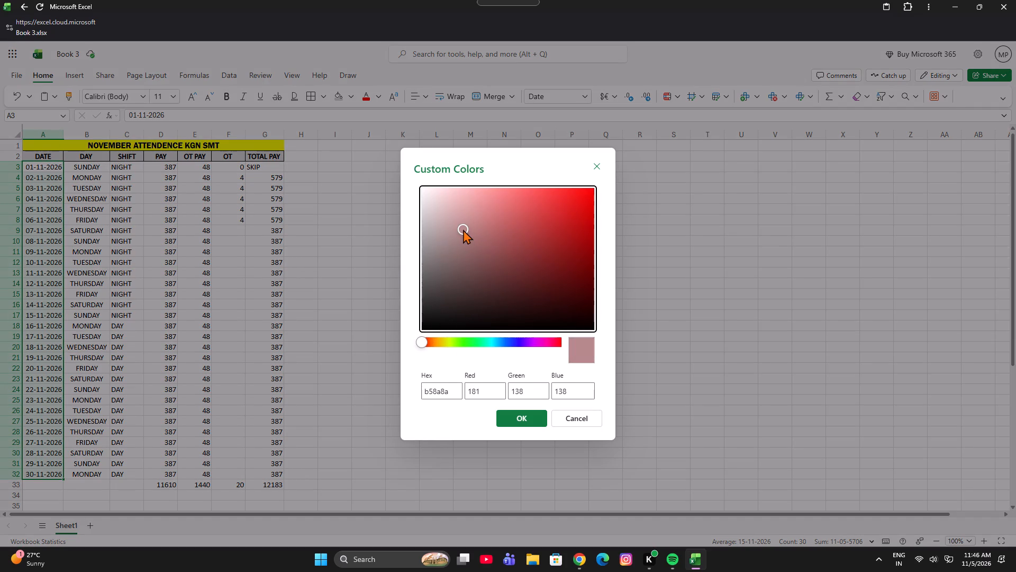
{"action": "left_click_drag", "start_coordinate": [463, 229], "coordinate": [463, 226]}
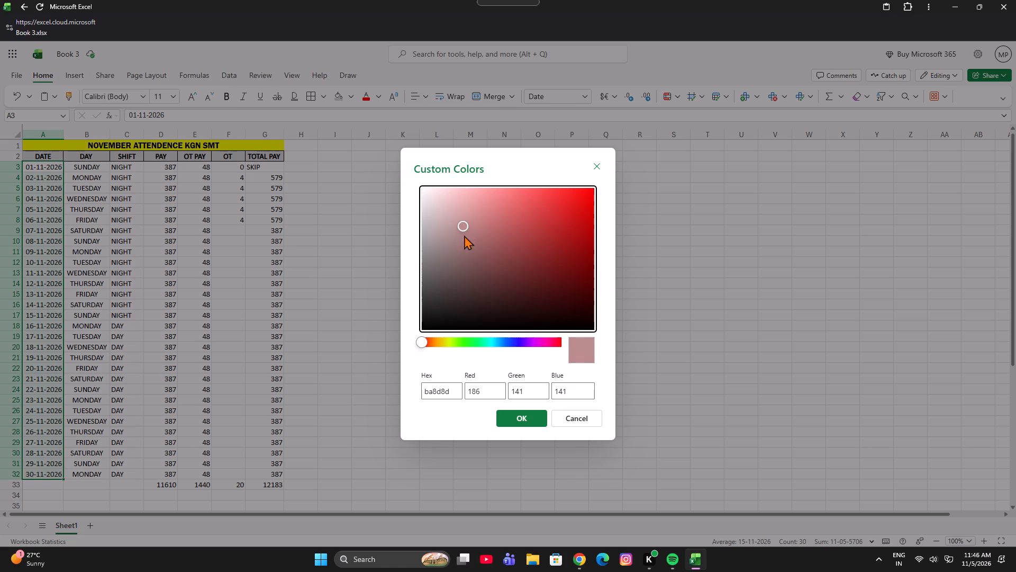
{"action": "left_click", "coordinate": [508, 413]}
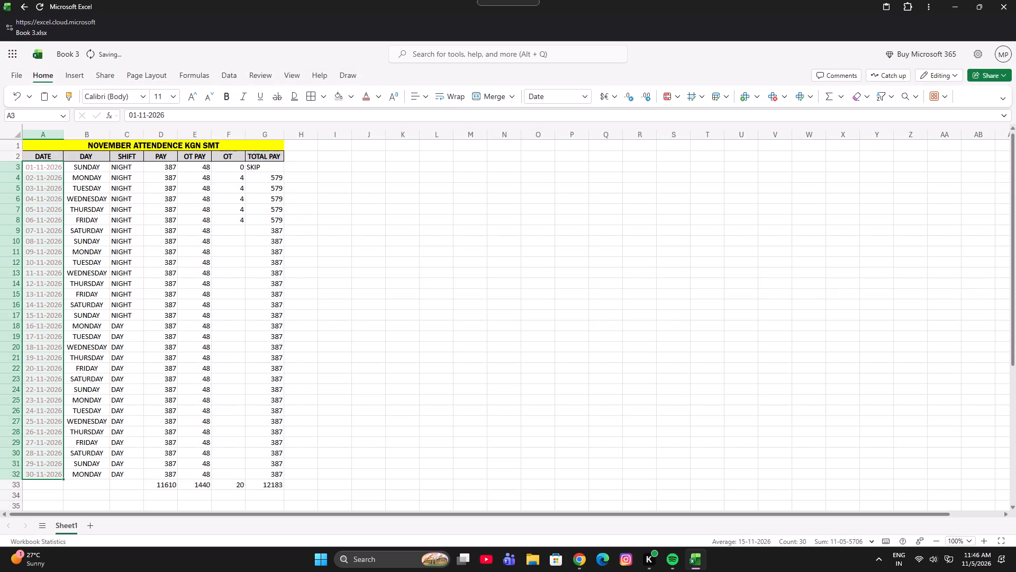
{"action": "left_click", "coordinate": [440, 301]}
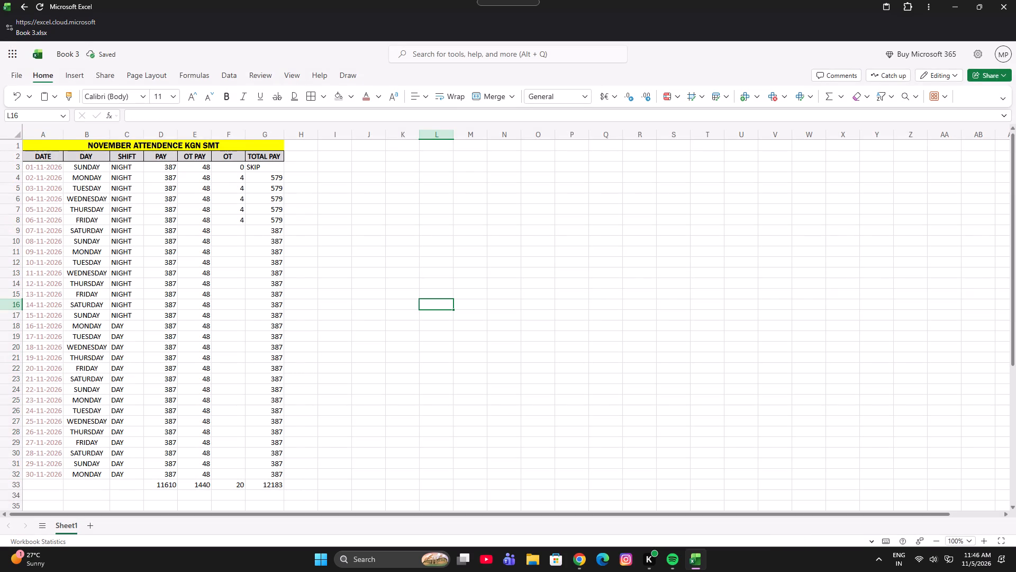
Set the font color of the dates in cells A3 to A32 to the black theme color.
{"action": "left_click_drag", "start_coordinate": [52, 165], "coordinate": [55, 413]}
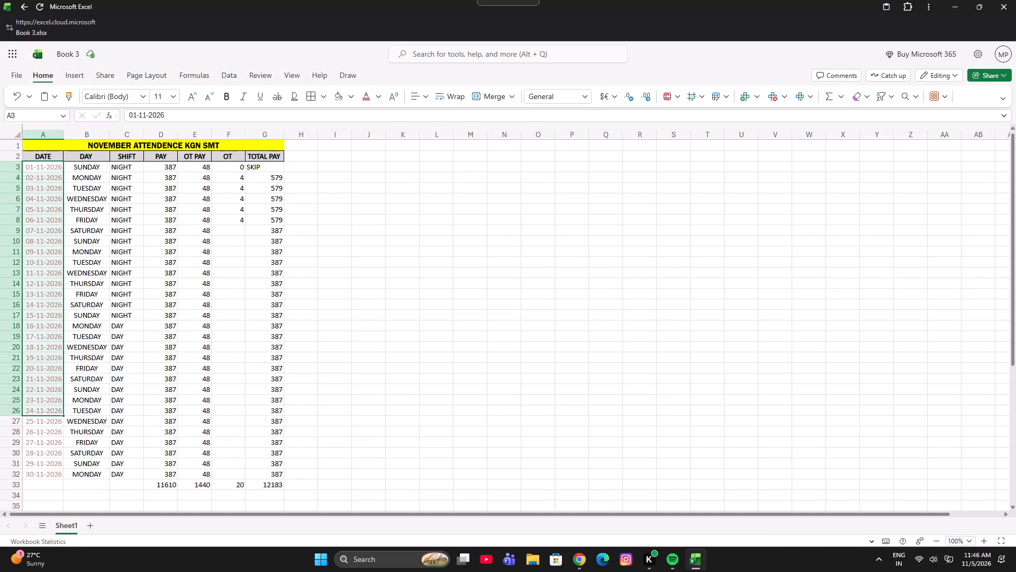
{"action": "left_click_drag", "start_coordinate": [55, 413], "coordinate": [52, 470]}
{"action": "left_click", "coordinate": [377, 94]}
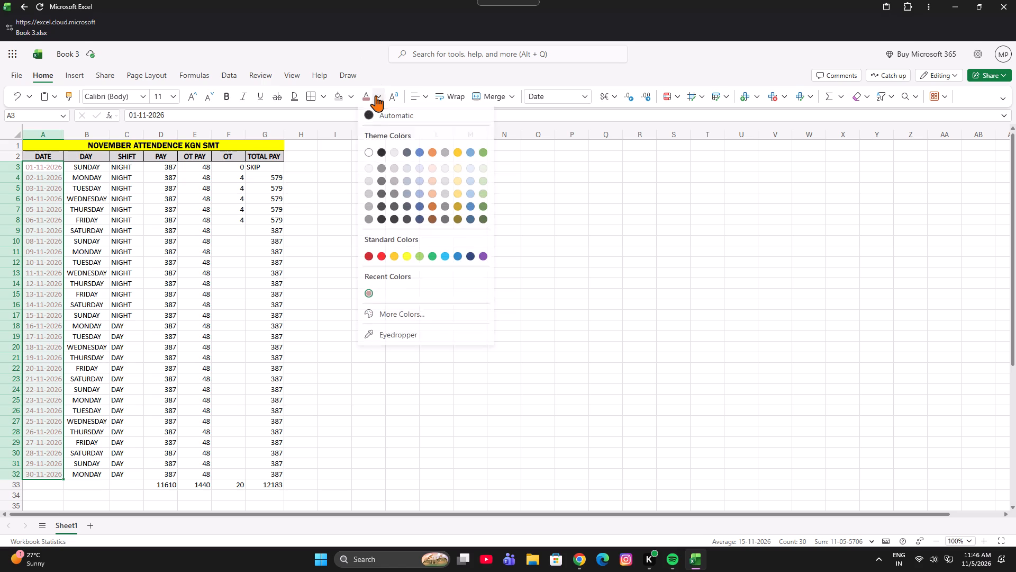
{"action": "left_click", "coordinate": [381, 152]}
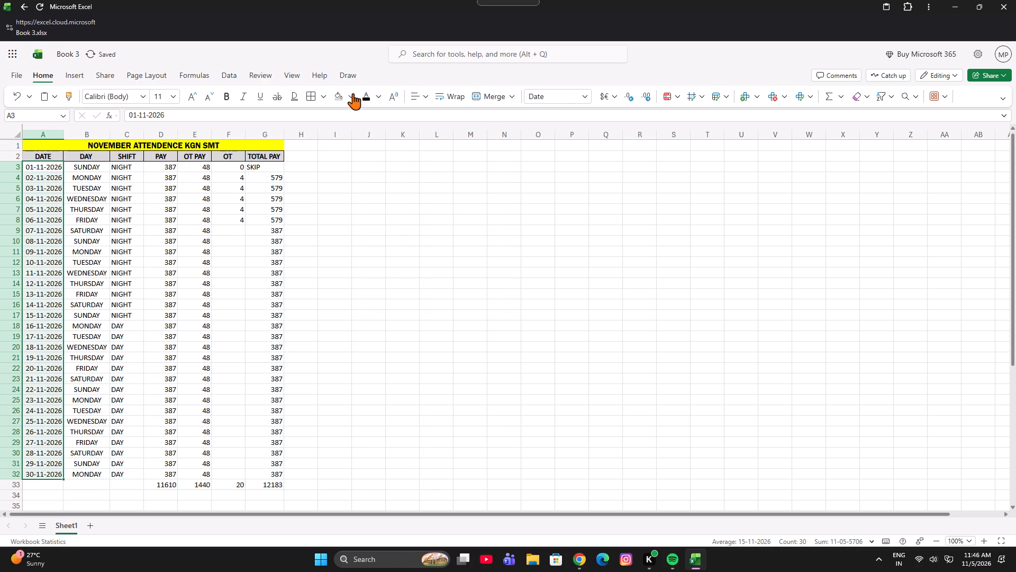
Fill the date cells A3 to A32 with Blue Gray, Text 2, Lighter 60%.
{"action": "left_click", "coordinate": [346, 97]}
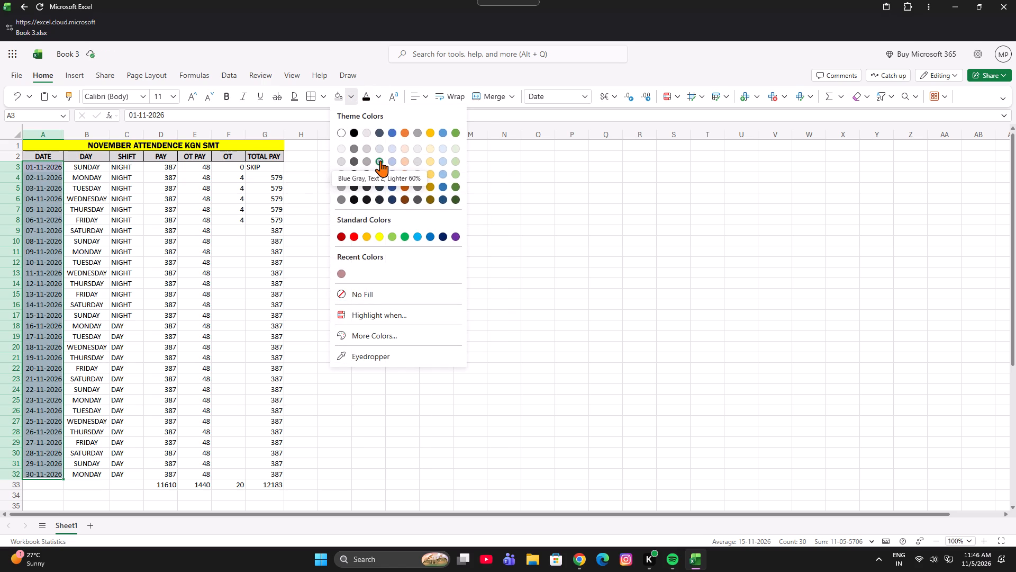
{"action": "left_click", "coordinate": [380, 160]}
Fill the DAY cells B3 to B32 with Blue, Accent 1, Lighter 60%.
{"action": "left_click_drag", "start_coordinate": [99, 169], "coordinate": [95, 439]}
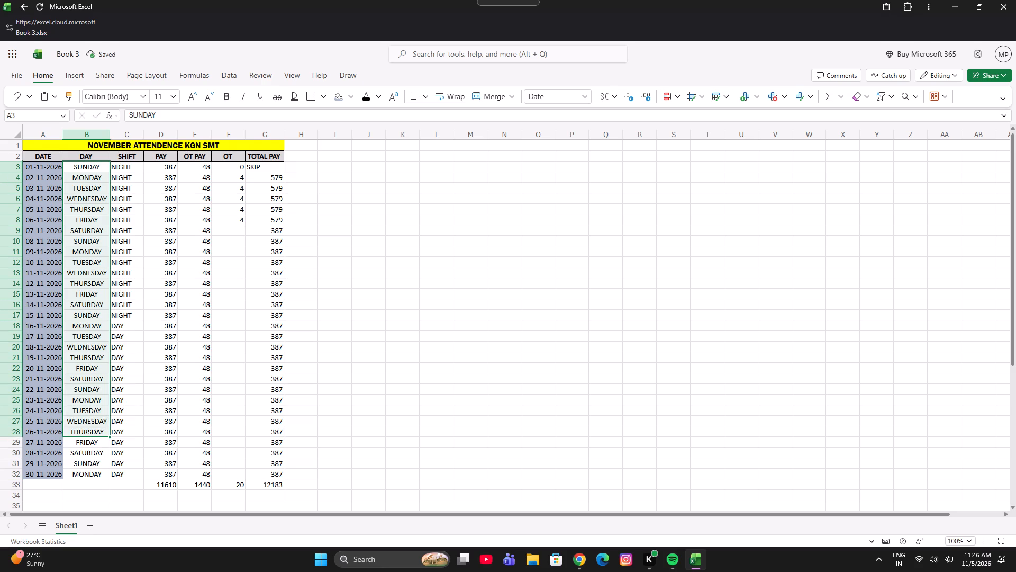
{"action": "left_click_drag", "start_coordinate": [95, 439], "coordinate": [102, 470]}
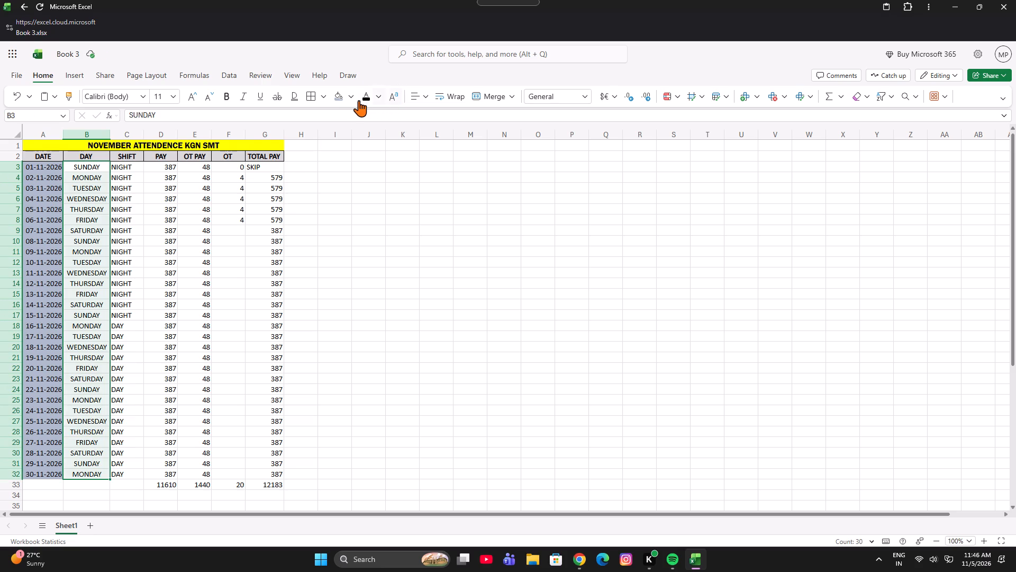
{"action": "left_click", "coordinate": [351, 101]}
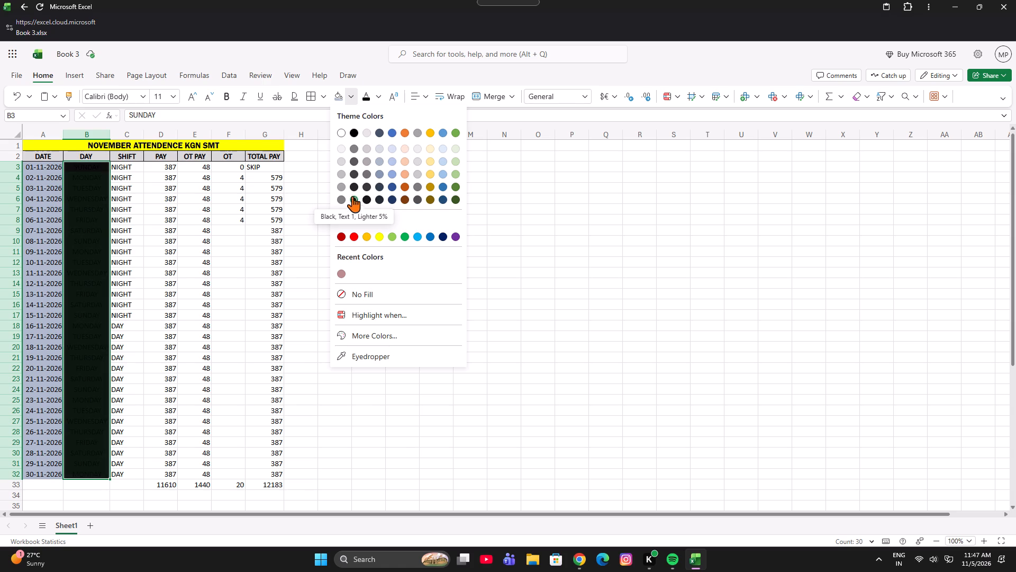
{"action": "left_click", "coordinate": [395, 154]}
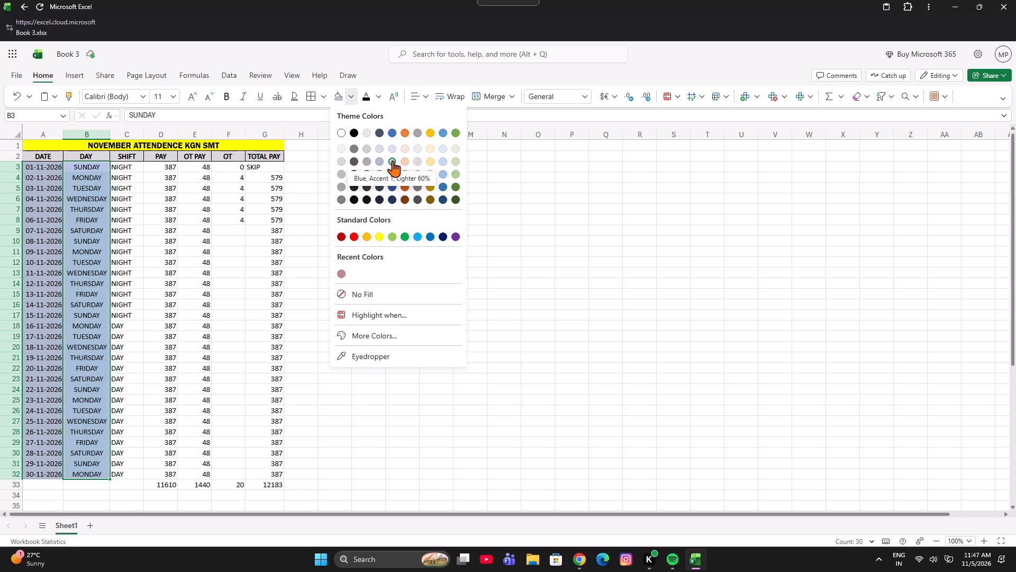
{"action": "left_click", "coordinate": [394, 160]}
Fill the SHIFT cells C3 to C31 with the standard Purple color.
{"action": "left_click_drag", "start_coordinate": [132, 168], "coordinate": [126, 398]}
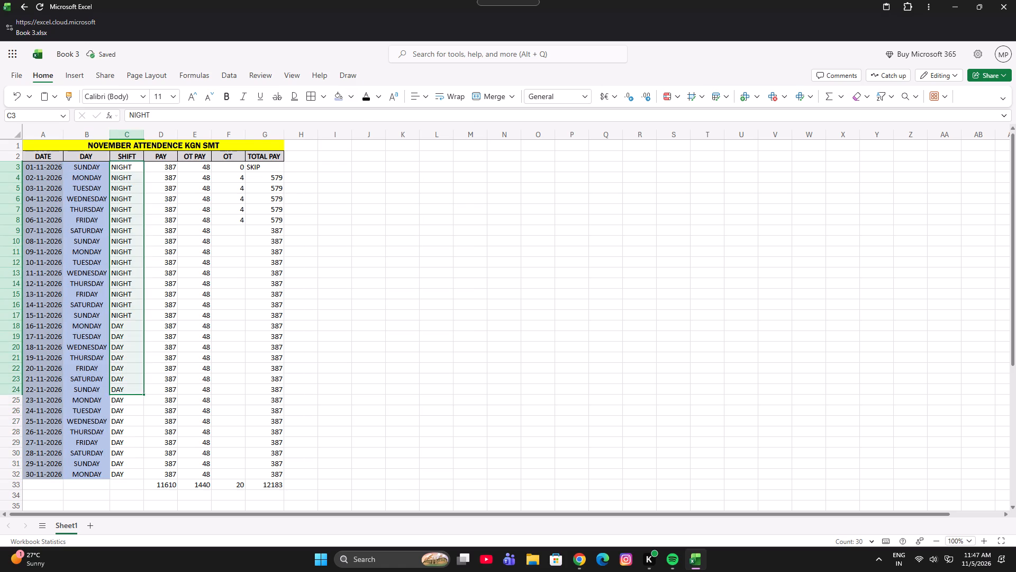
{"action": "left_click_drag", "start_coordinate": [126, 398], "coordinate": [128, 466]}
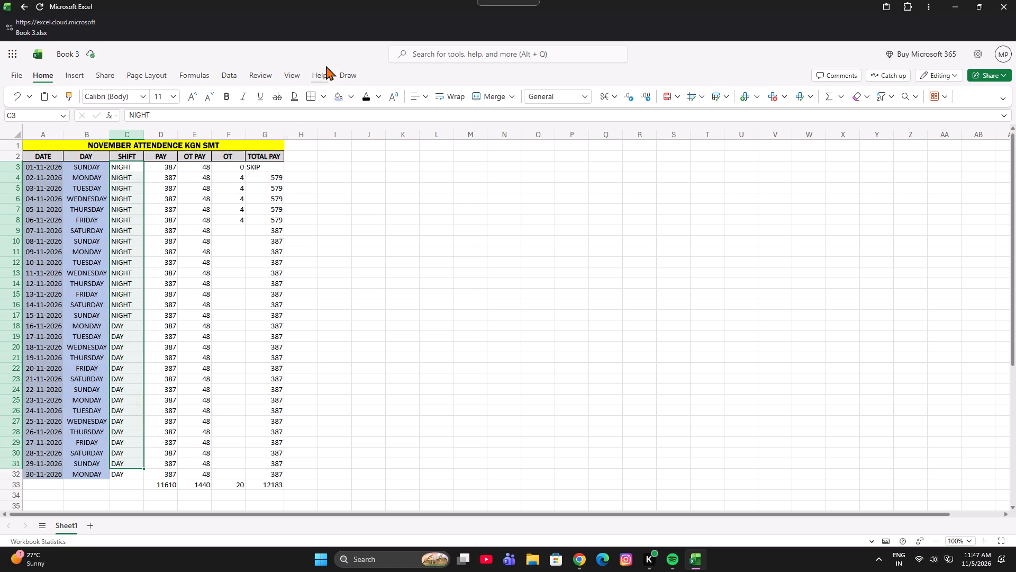
{"action": "left_click", "coordinate": [346, 100]}
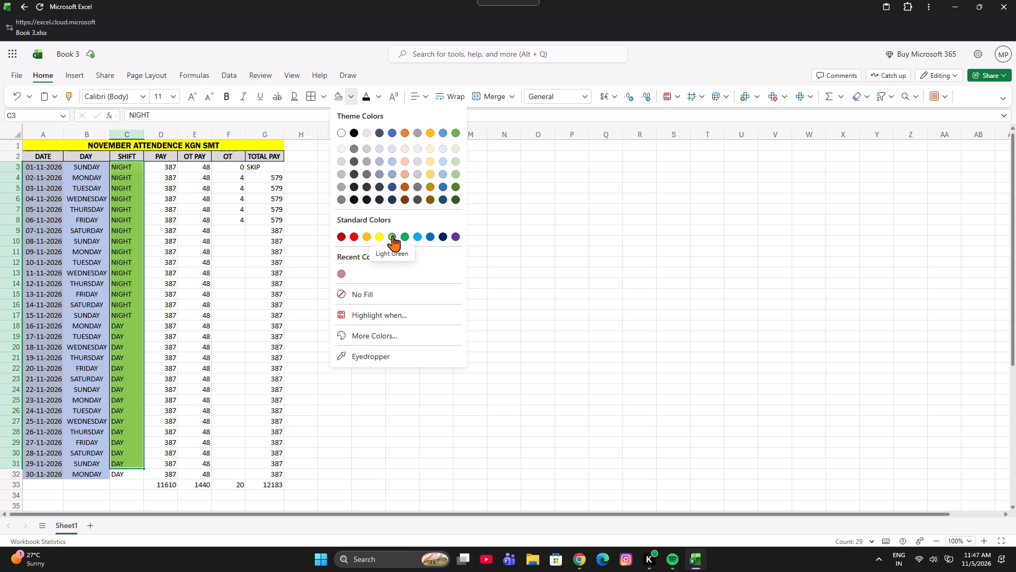
{"action": "left_click", "coordinate": [455, 236]}
Fill the PAY, OT PAY and OT cells D3 to F32 with the standard light blue color.
{"action": "left_click_drag", "start_coordinate": [168, 168], "coordinate": [224, 480]}
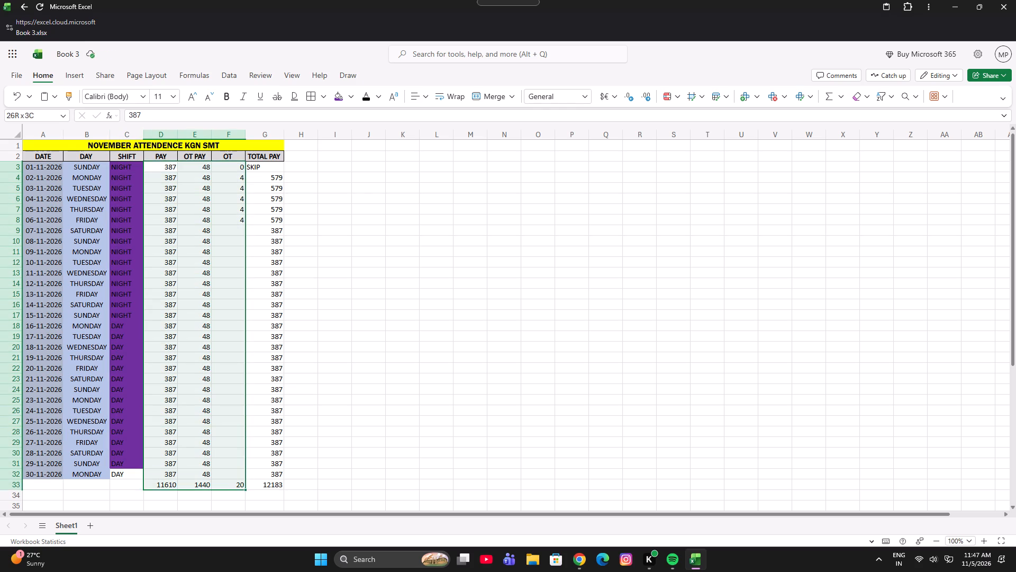
{"action": "left_click_drag", "start_coordinate": [224, 480], "coordinate": [230, 477]}
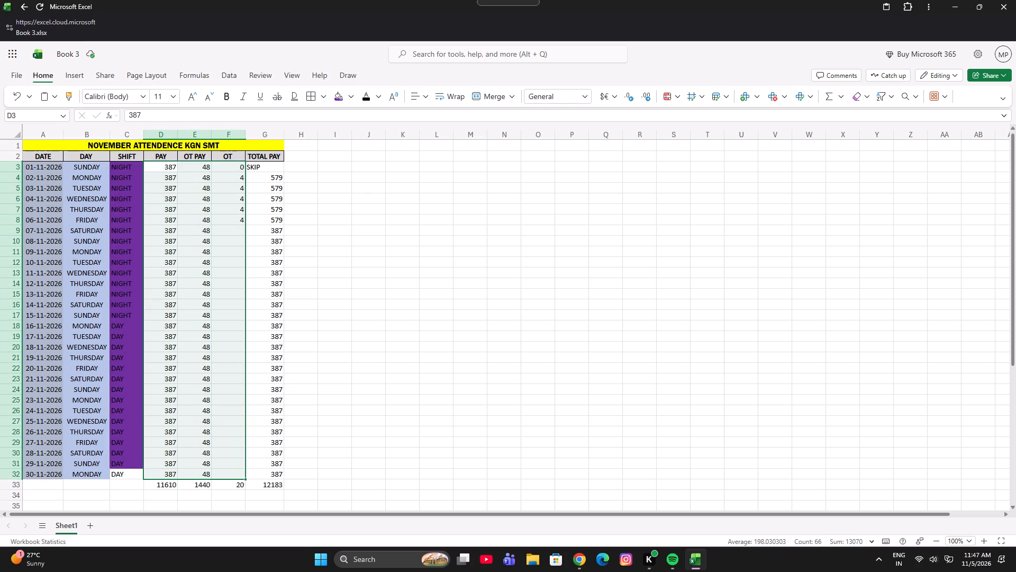
{"action": "left_click", "coordinate": [351, 97]}
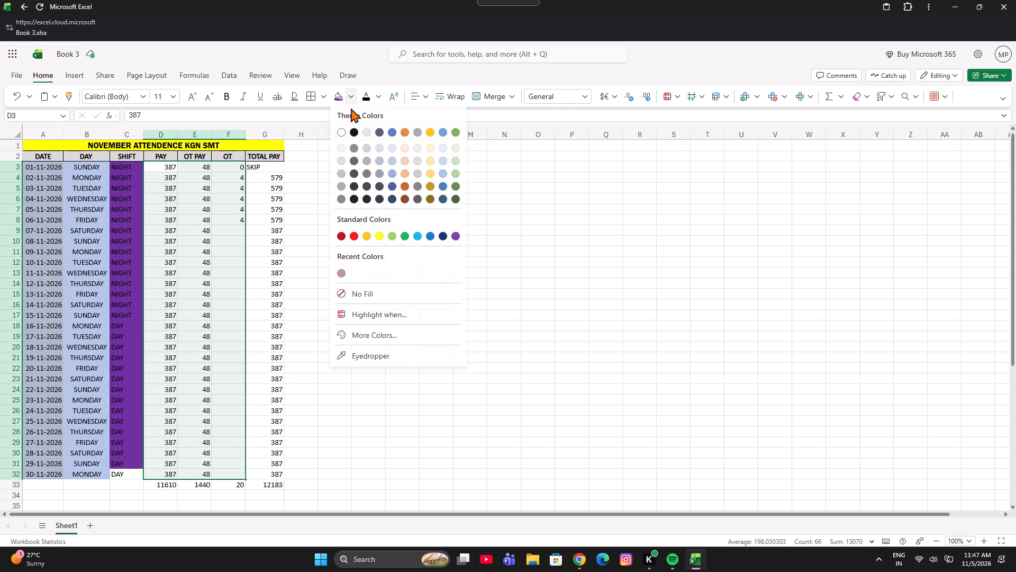
{"action": "left_click", "coordinate": [418, 237]}
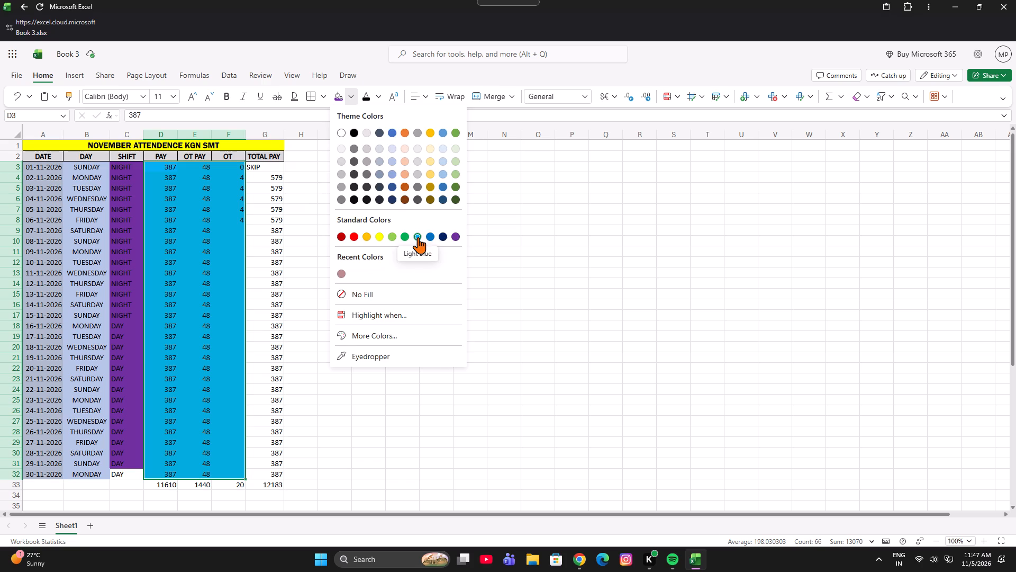
Fill the last SHIFT cell, C32, with the standard Purple color.
{"action": "left_click", "coordinate": [128, 478]}
{"action": "left_click", "coordinate": [350, 102]}
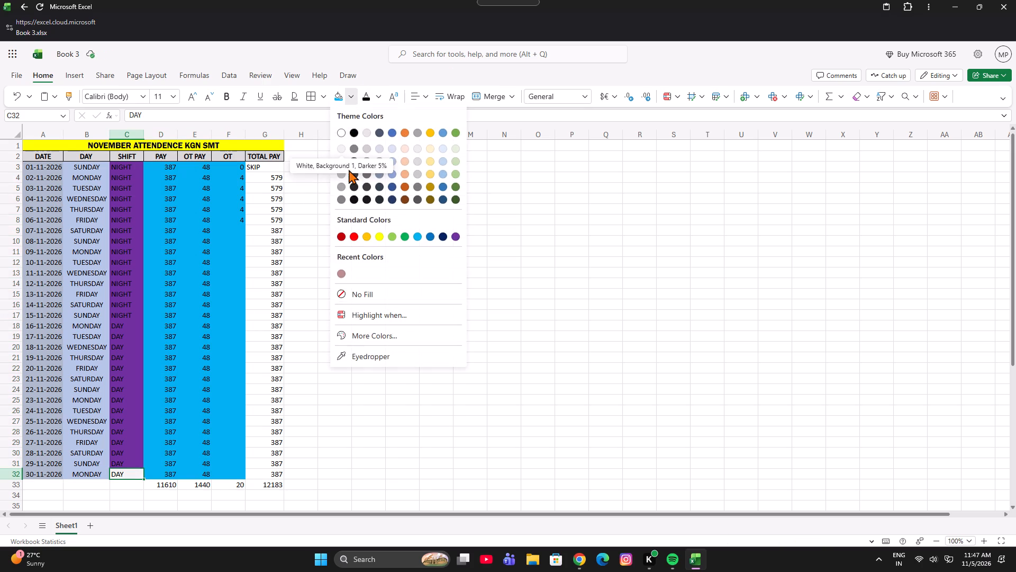
{"action": "left_click", "coordinate": [455, 238]}
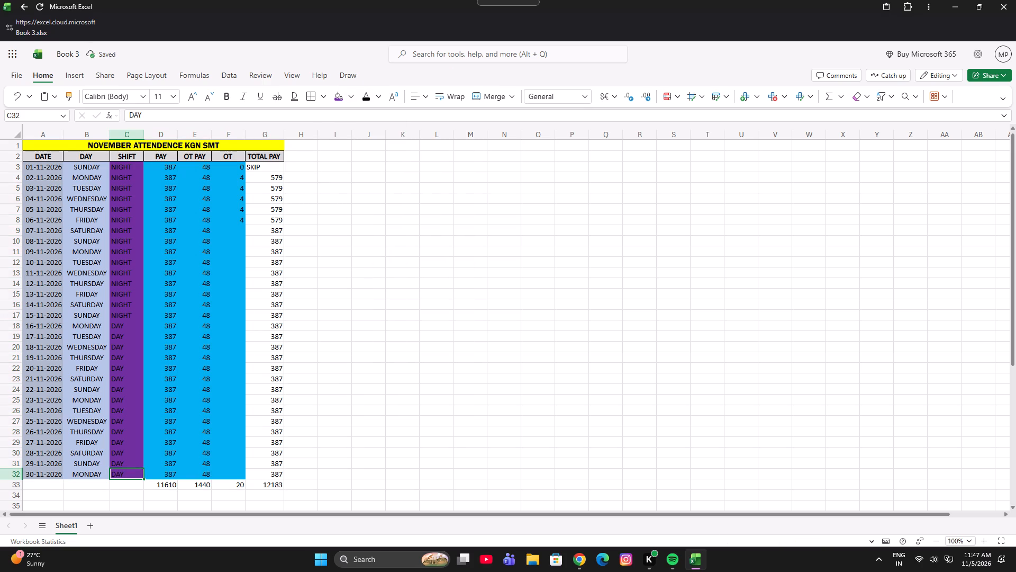
Fill the TOTAL PAY cells G3 to G32 with the standard Green color.
{"action": "left_click_drag", "start_coordinate": [270, 168], "coordinate": [280, 530]}
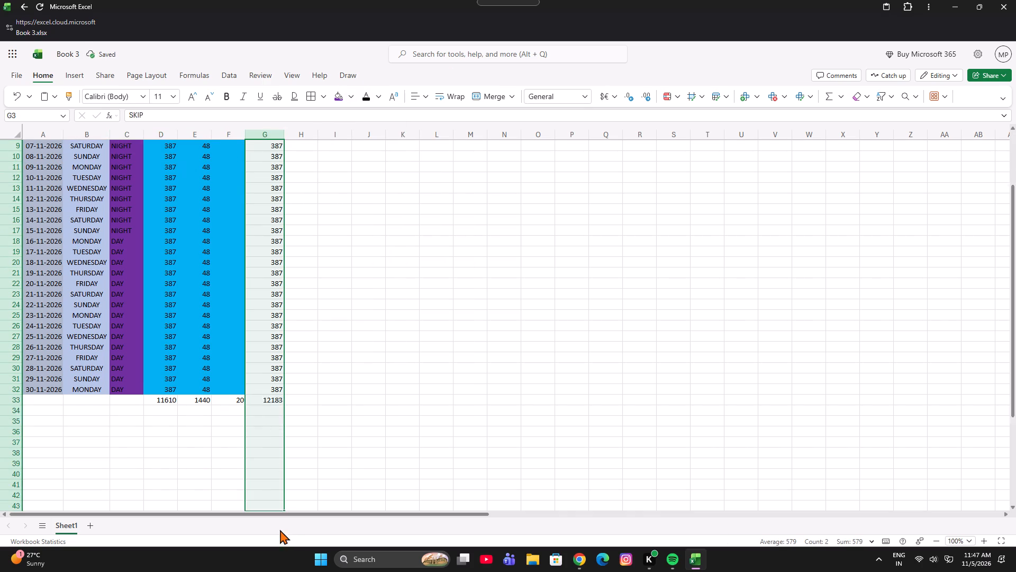
{"action": "left_click_drag", "start_coordinate": [280, 530], "coordinate": [282, 356]}
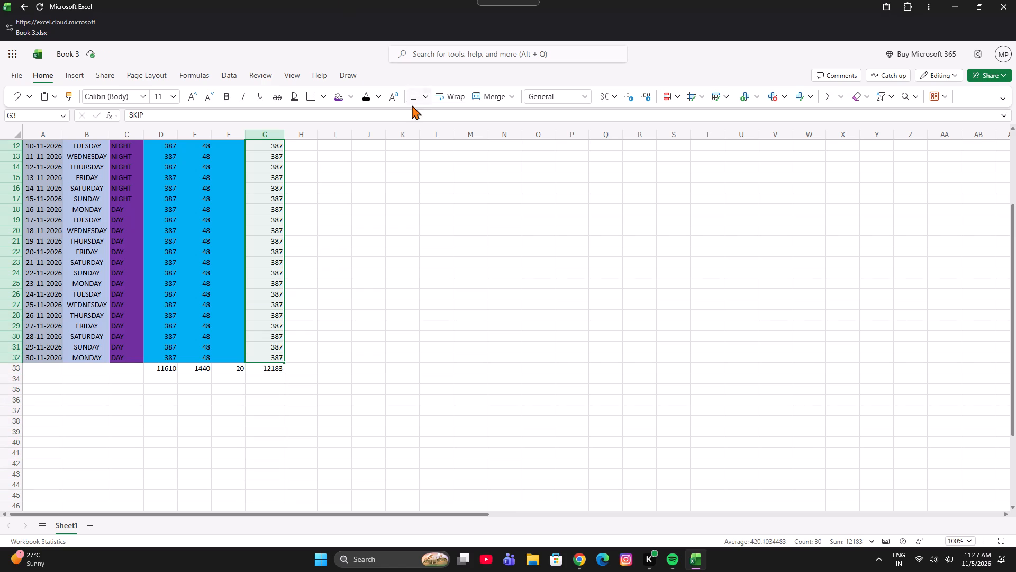
{"action": "left_click", "coordinate": [348, 100]}
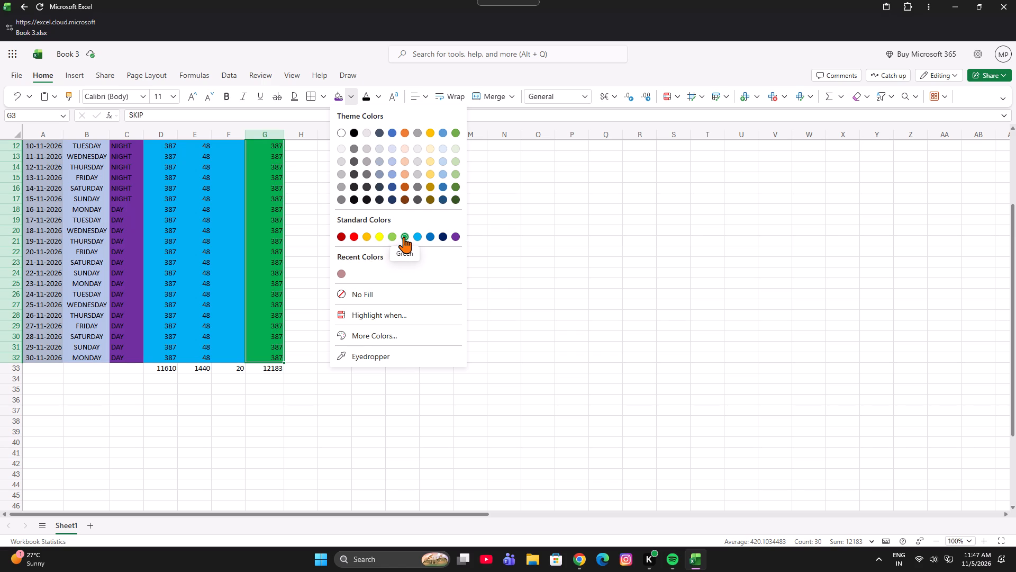
{"action": "left_click", "coordinate": [404, 237]}
Fill the totals in cells D33 to G33 with the standard Yellow color.
{"action": "left_click_drag", "start_coordinate": [163, 370], "coordinate": [256, 367]}
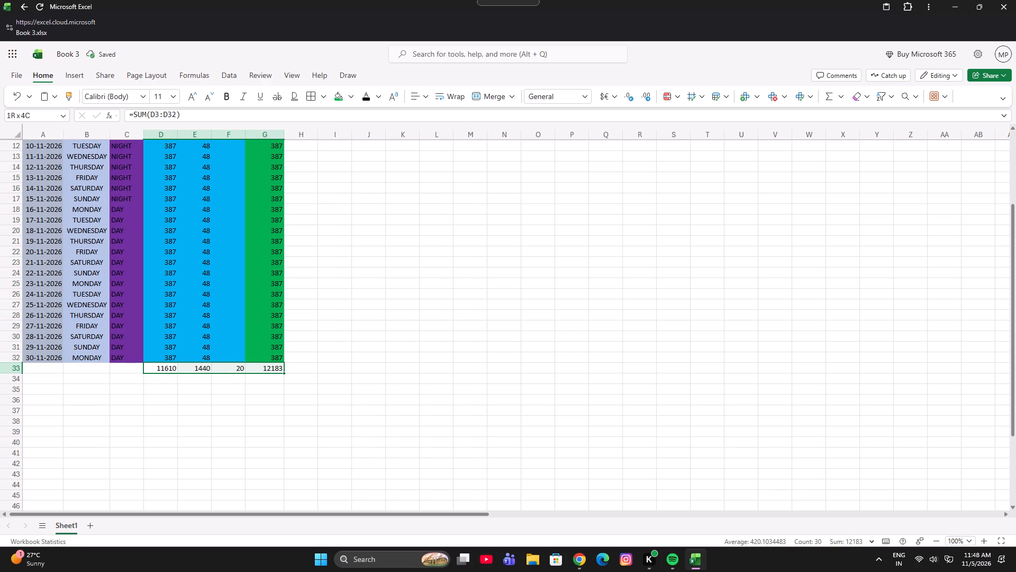
{"action": "left_click_drag", "start_coordinate": [256, 367], "coordinate": [256, 367]}
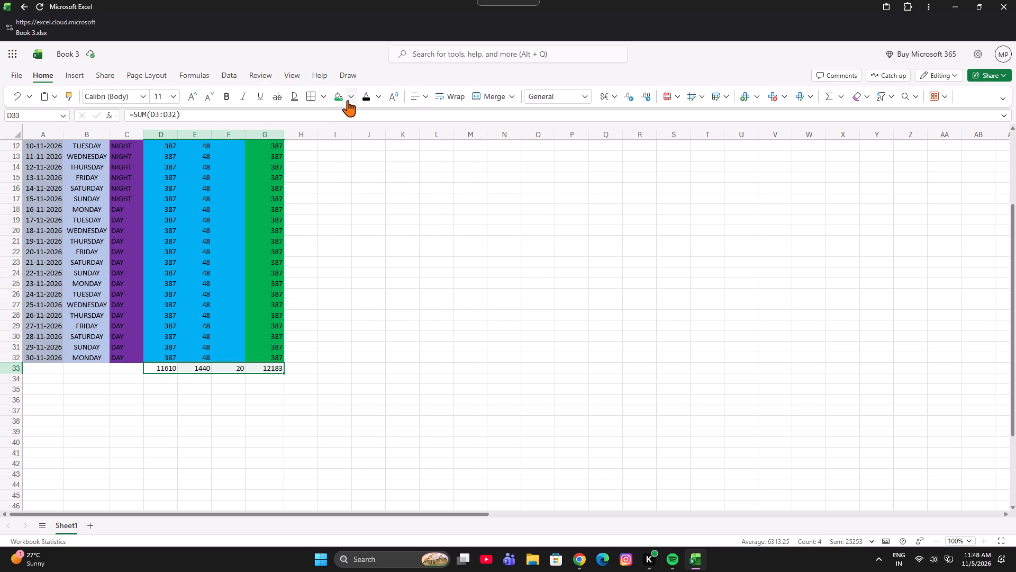
{"action": "left_click", "coordinate": [348, 100]}
{"action": "left_click", "coordinate": [377, 238]}
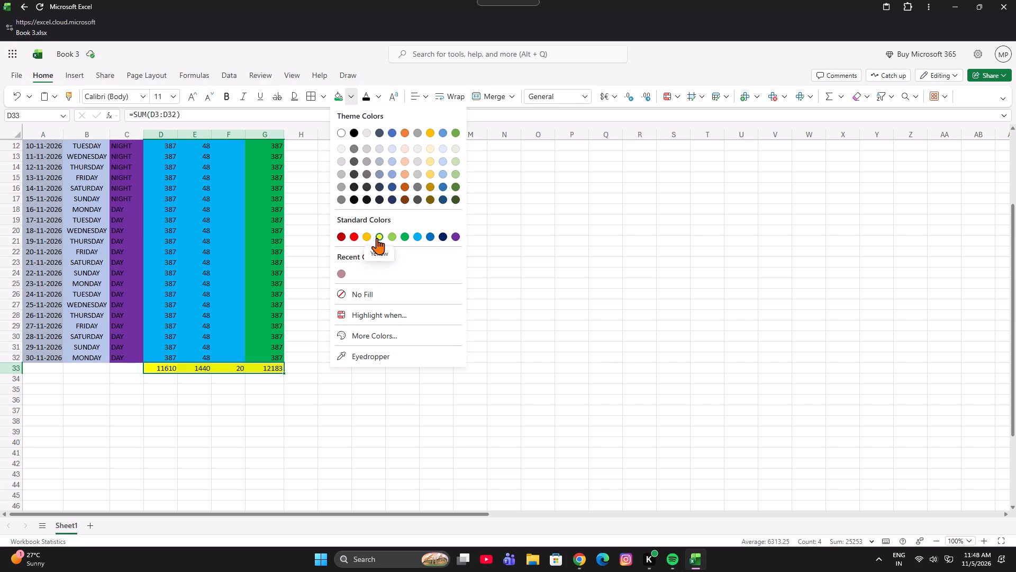
Apply all borders to the table cells A3 to G33.
{"action": "scroll", "coordinate": [549, 367], "scroll_direction": "up", "scroll_amount": 8}
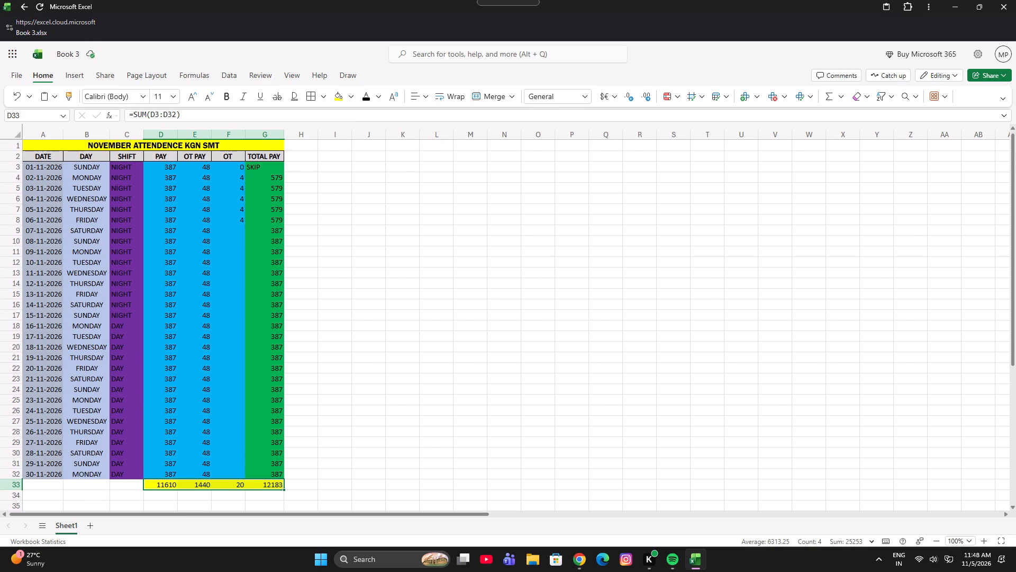
{"action": "left_click_drag", "start_coordinate": [47, 169], "coordinate": [234, 366]}
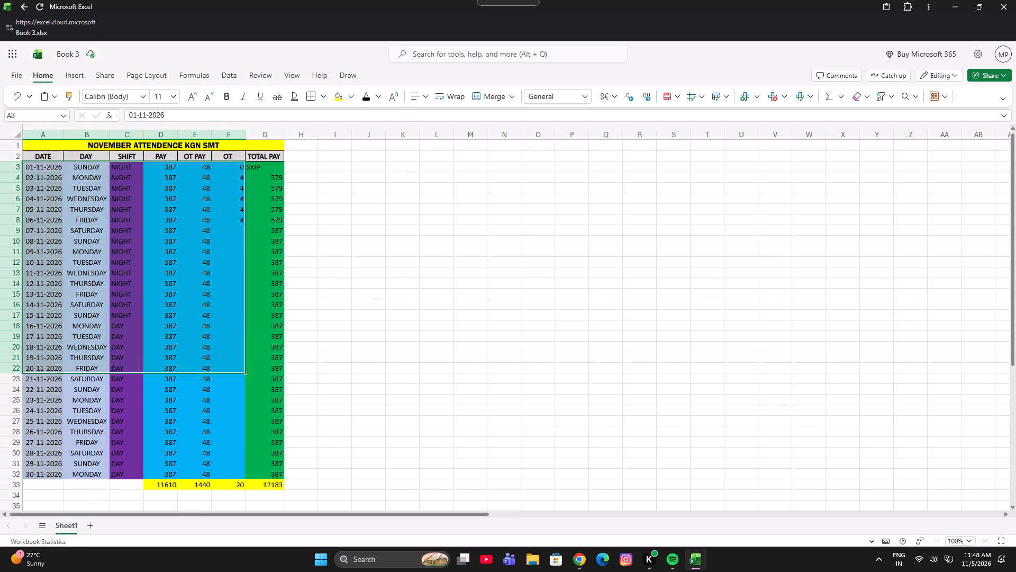
{"action": "left_click_drag", "start_coordinate": [234, 366], "coordinate": [265, 479]}
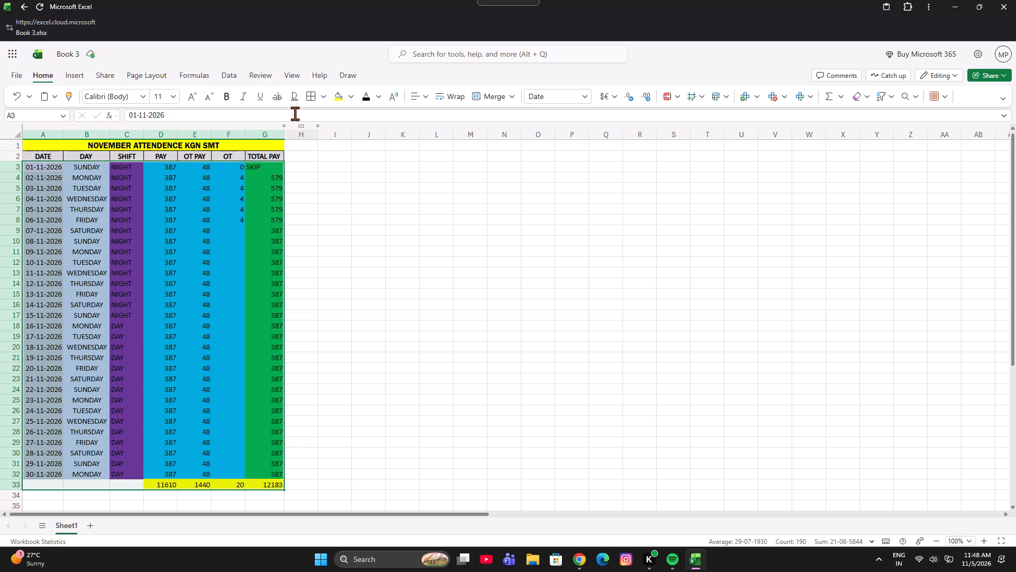
{"action": "left_click", "coordinate": [314, 96]}
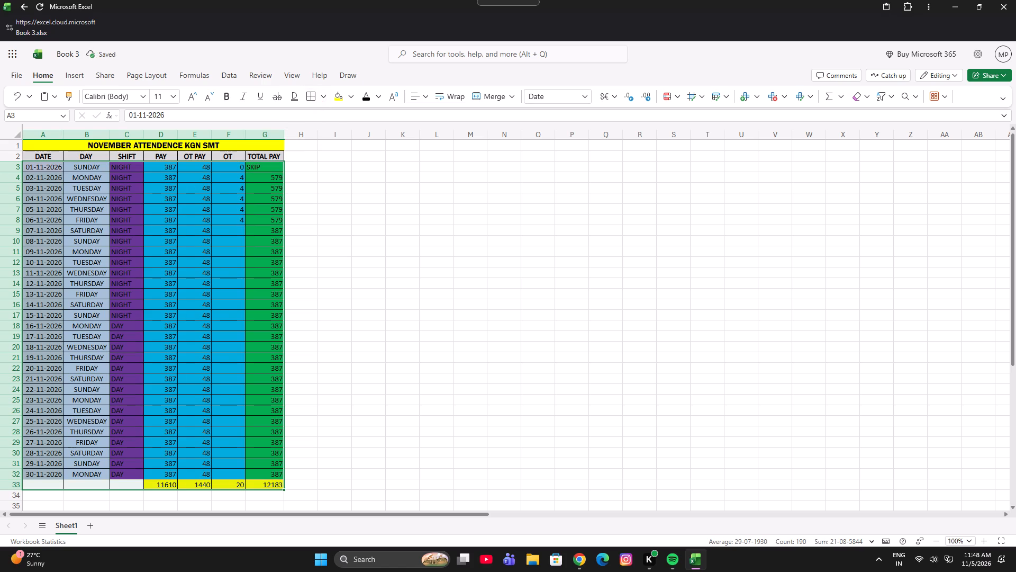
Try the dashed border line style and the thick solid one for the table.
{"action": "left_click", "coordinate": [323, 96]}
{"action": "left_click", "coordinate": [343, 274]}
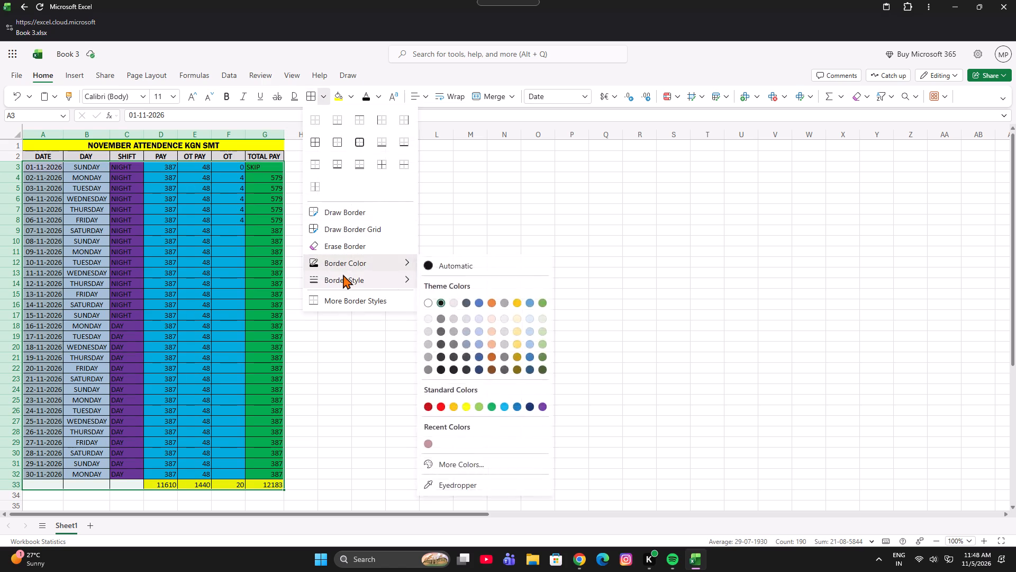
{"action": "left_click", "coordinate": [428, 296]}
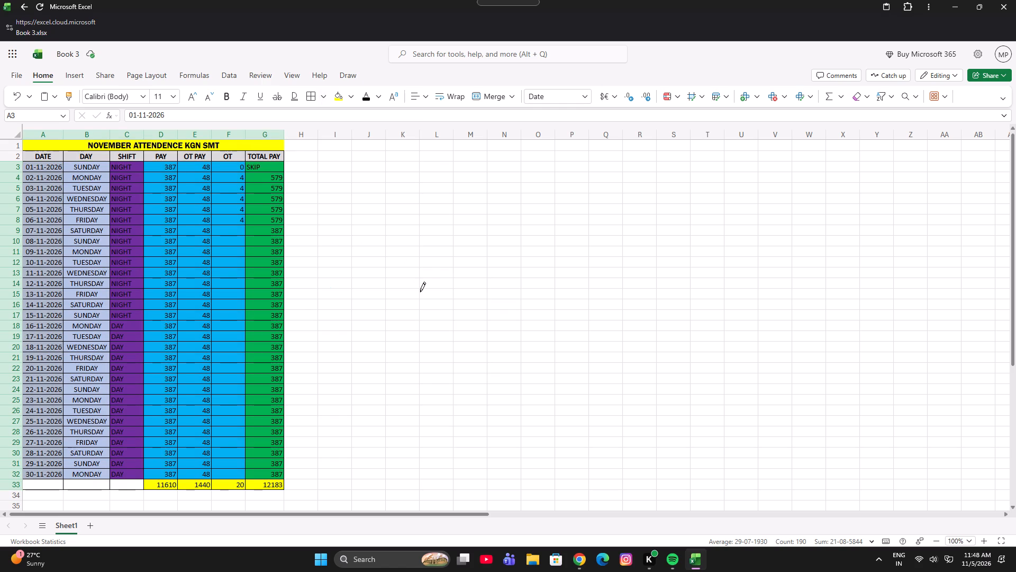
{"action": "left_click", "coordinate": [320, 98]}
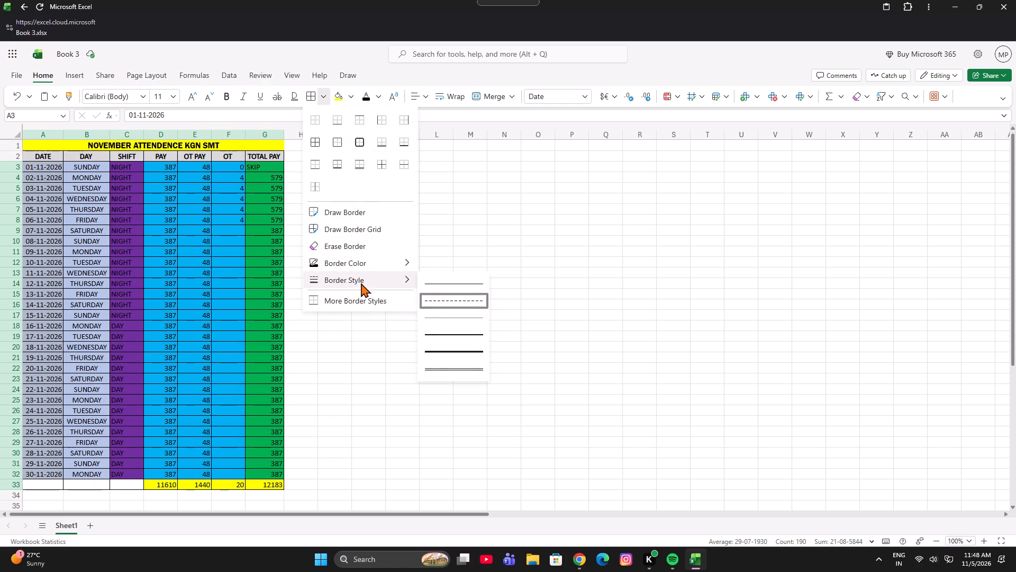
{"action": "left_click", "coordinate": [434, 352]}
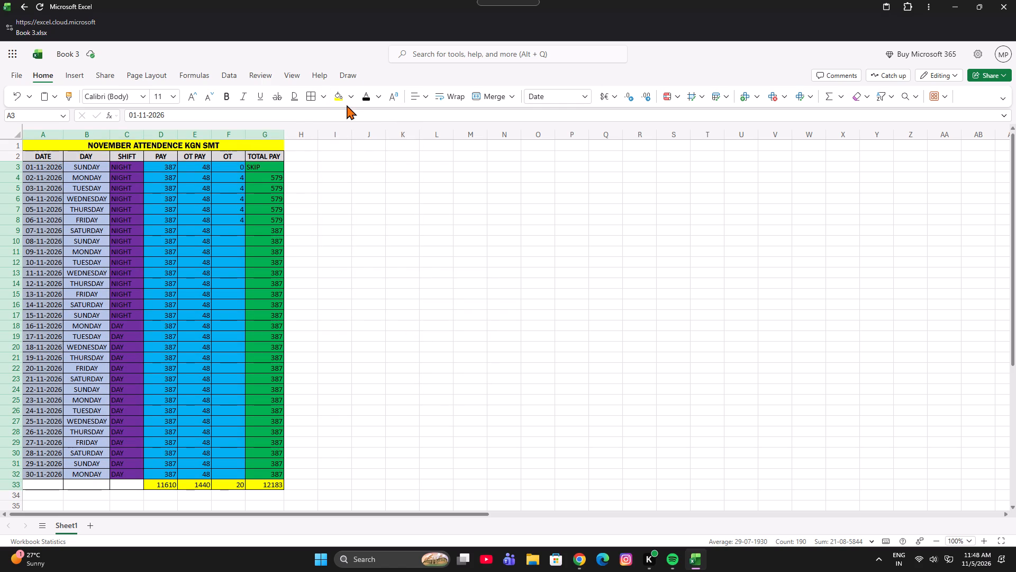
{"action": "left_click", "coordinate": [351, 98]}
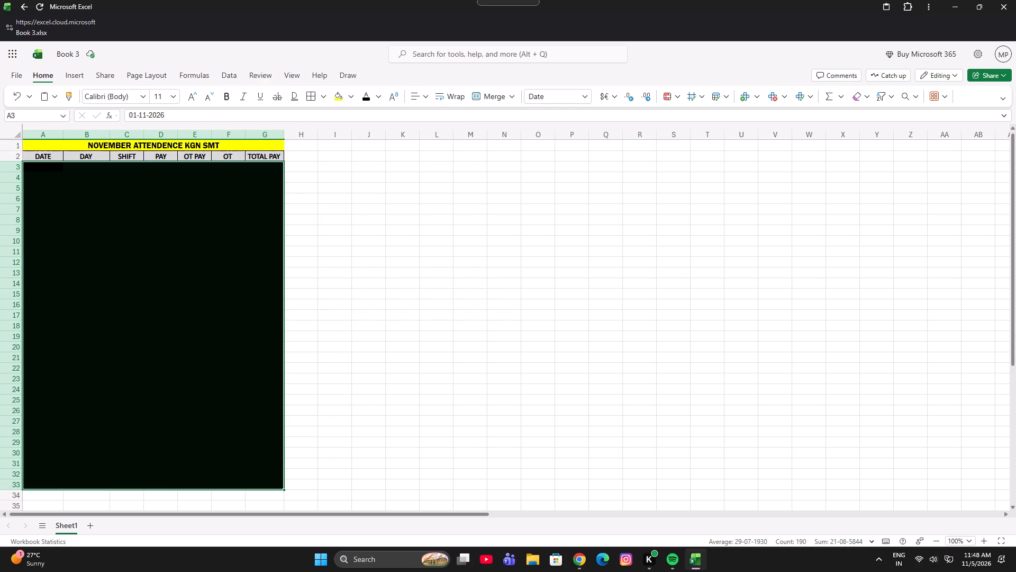
Set the border line style to dashed and draw borders freehand across cells from A4 down to E25.
{"action": "left_click", "coordinate": [320, 95]}
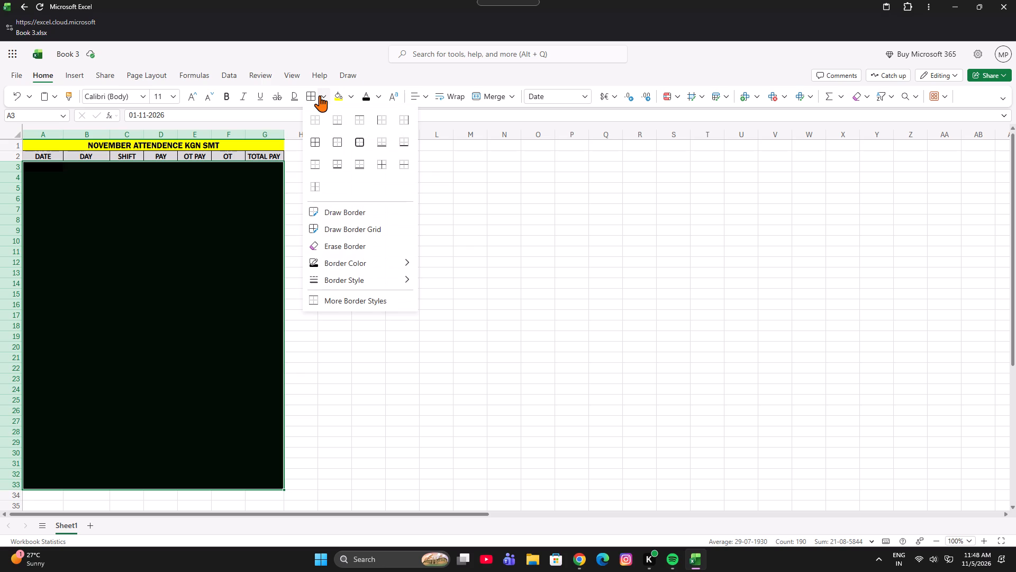
{"action": "left_click", "coordinate": [339, 276]}
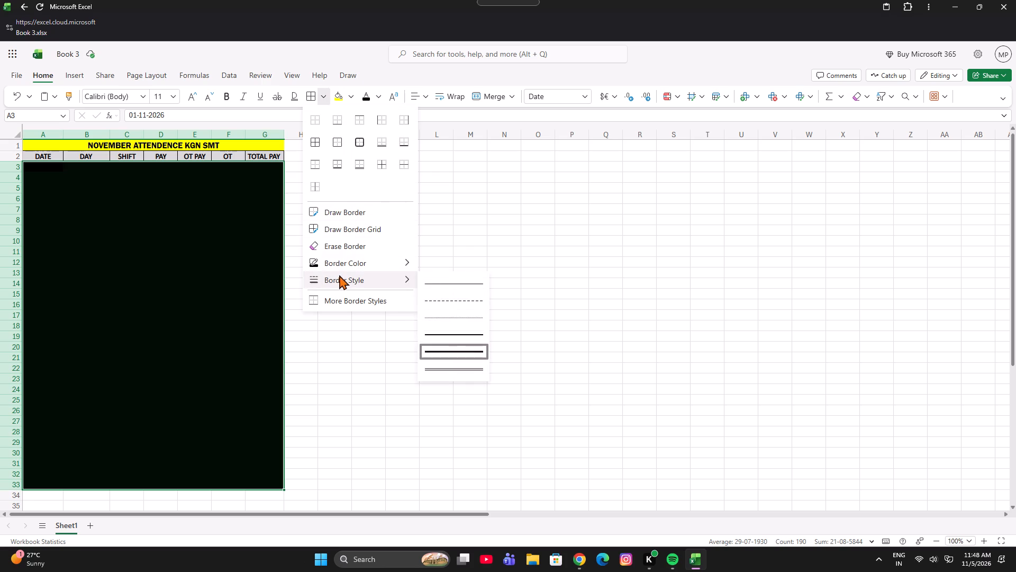
{"action": "left_click", "coordinate": [378, 286]}
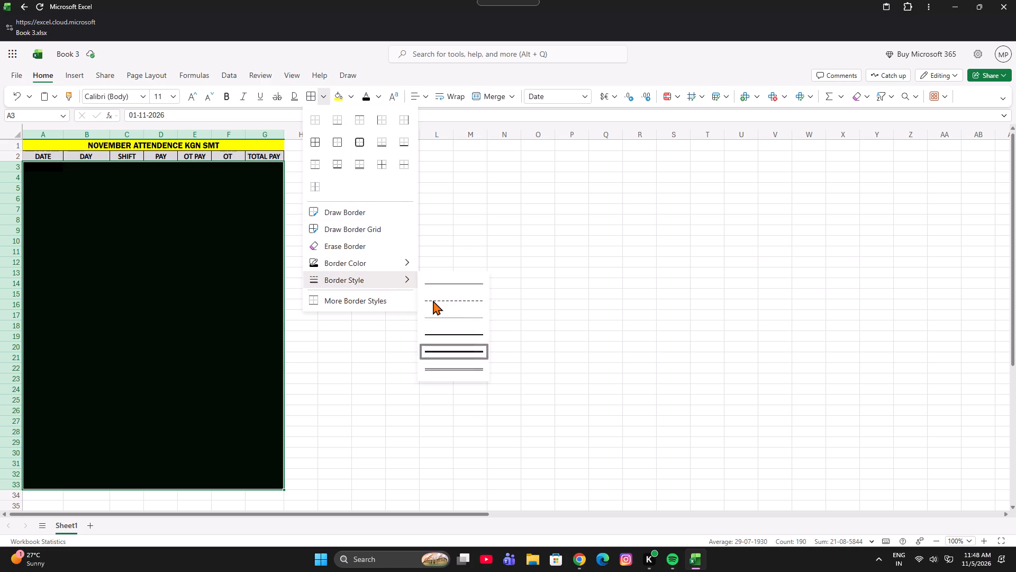
{"action": "left_click", "coordinate": [434, 301]}
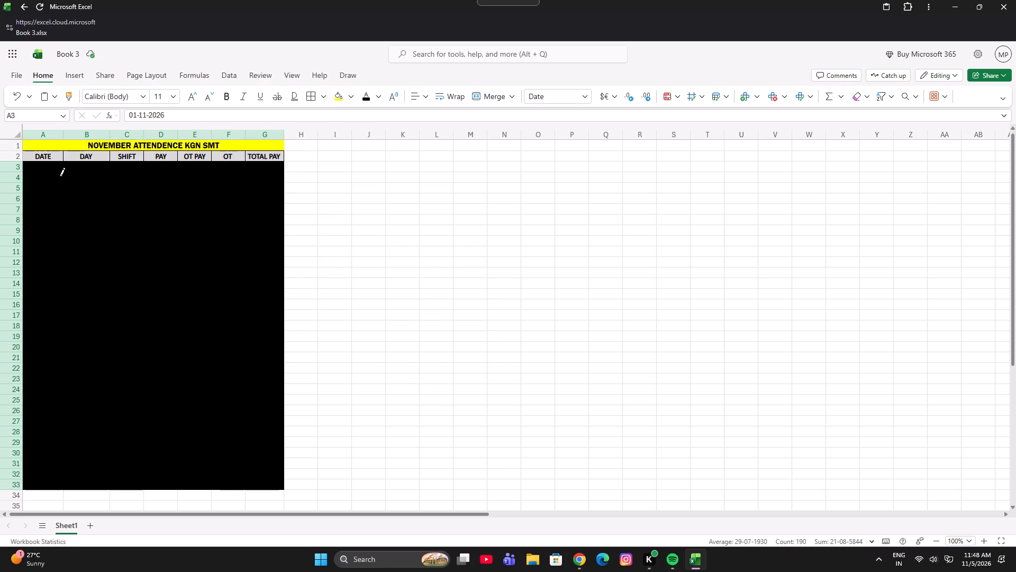
{"action": "left_click", "coordinate": [60, 177]}
{"action": "left_click_drag", "start_coordinate": [69, 196], "coordinate": [75, 201]}
{"action": "left_click_drag", "start_coordinate": [90, 211], "coordinate": [105, 220]}
{"action": "left_click_drag", "start_coordinate": [143, 243], "coordinate": [146, 249]}
{"action": "left_click_drag", "start_coordinate": [148, 270], "coordinate": [148, 279]}
{"action": "left_click_drag", "start_coordinate": [142, 301], "coordinate": [142, 308]}
{"action": "left_click_drag", "start_coordinate": [138, 323], "coordinate": [129, 330]}
{"action": "left_click_drag", "start_coordinate": [102, 332], "coordinate": [101, 337]}
{"action": "left_click_drag", "start_coordinate": [138, 359], "coordinate": [159, 364]}
{"action": "left_click", "coordinate": [165, 362]}
{"action": "left_click_drag", "start_coordinate": [169, 366], "coordinate": [76, 389]}
{"action": "left_click_drag", "start_coordinate": [119, 410], "coordinate": [135, 411]}
{"action": "left_click_drag", "start_coordinate": [170, 401], "coordinate": [179, 403]}
{"action": "left_click", "coordinate": [186, 397]}
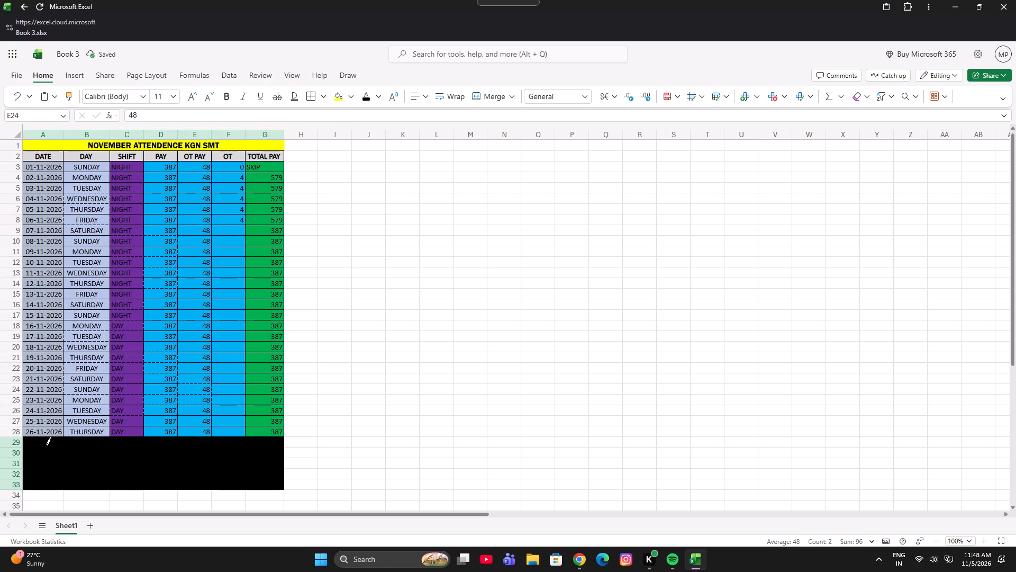
Draw dashed borders freehand across the bottom table rows, from cell A29 to the total in G33.
{"action": "left_click", "coordinate": [46, 446]}
{"action": "left_click", "coordinate": [75, 460]}
{"action": "left_click_drag", "start_coordinate": [96, 467], "coordinate": [111, 470]}
{"action": "left_click_drag", "start_coordinate": [123, 470], "coordinate": [148, 473]}
{"action": "left_click_drag", "start_coordinate": [172, 479], "coordinate": [178, 480]}
{"action": "left_click_drag", "start_coordinate": [195, 481], "coordinate": [211, 485]}
{"action": "left_click", "coordinate": [225, 485]}
{"action": "left_click_drag", "start_coordinate": [243, 483], "coordinate": [256, 483]}
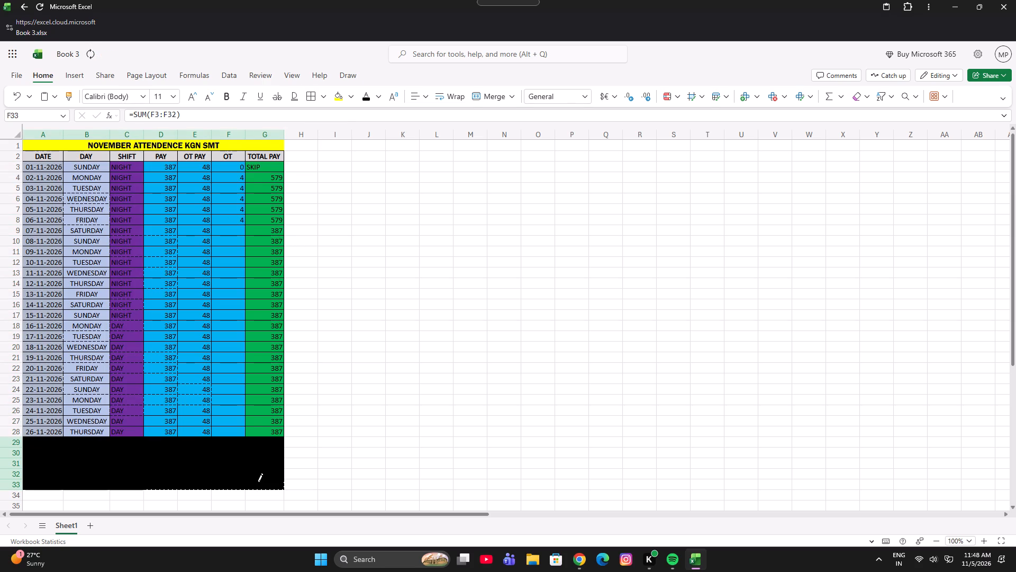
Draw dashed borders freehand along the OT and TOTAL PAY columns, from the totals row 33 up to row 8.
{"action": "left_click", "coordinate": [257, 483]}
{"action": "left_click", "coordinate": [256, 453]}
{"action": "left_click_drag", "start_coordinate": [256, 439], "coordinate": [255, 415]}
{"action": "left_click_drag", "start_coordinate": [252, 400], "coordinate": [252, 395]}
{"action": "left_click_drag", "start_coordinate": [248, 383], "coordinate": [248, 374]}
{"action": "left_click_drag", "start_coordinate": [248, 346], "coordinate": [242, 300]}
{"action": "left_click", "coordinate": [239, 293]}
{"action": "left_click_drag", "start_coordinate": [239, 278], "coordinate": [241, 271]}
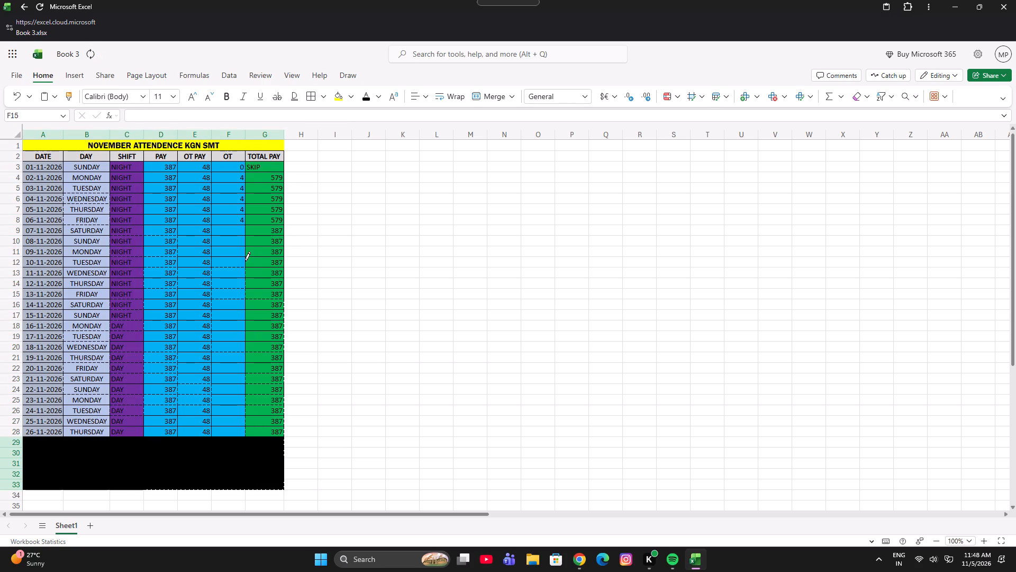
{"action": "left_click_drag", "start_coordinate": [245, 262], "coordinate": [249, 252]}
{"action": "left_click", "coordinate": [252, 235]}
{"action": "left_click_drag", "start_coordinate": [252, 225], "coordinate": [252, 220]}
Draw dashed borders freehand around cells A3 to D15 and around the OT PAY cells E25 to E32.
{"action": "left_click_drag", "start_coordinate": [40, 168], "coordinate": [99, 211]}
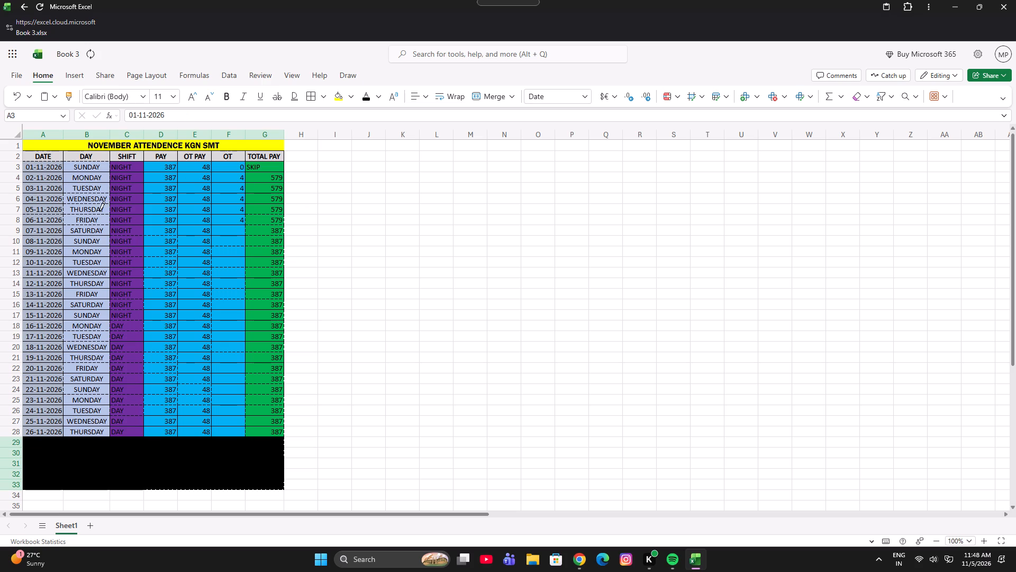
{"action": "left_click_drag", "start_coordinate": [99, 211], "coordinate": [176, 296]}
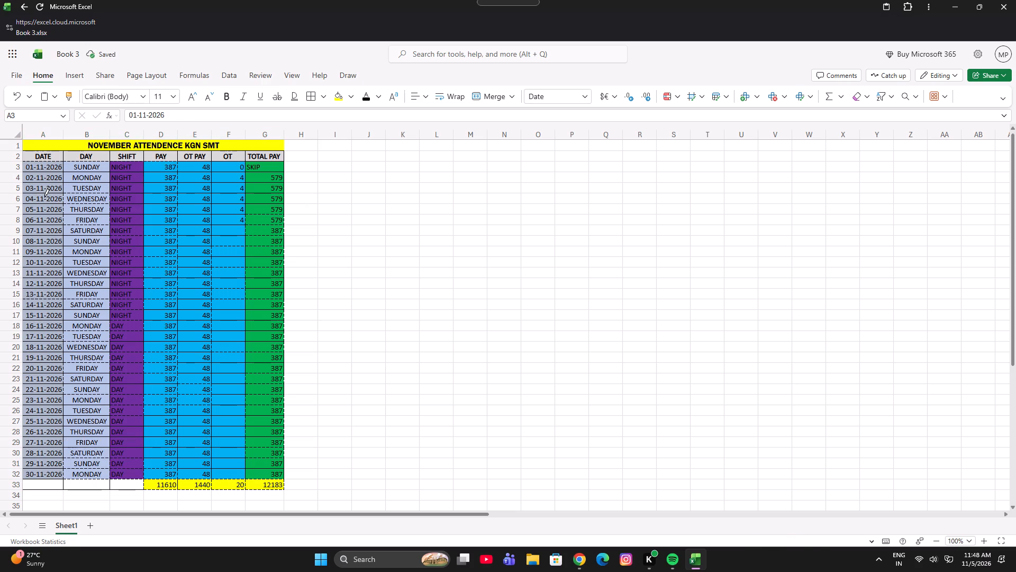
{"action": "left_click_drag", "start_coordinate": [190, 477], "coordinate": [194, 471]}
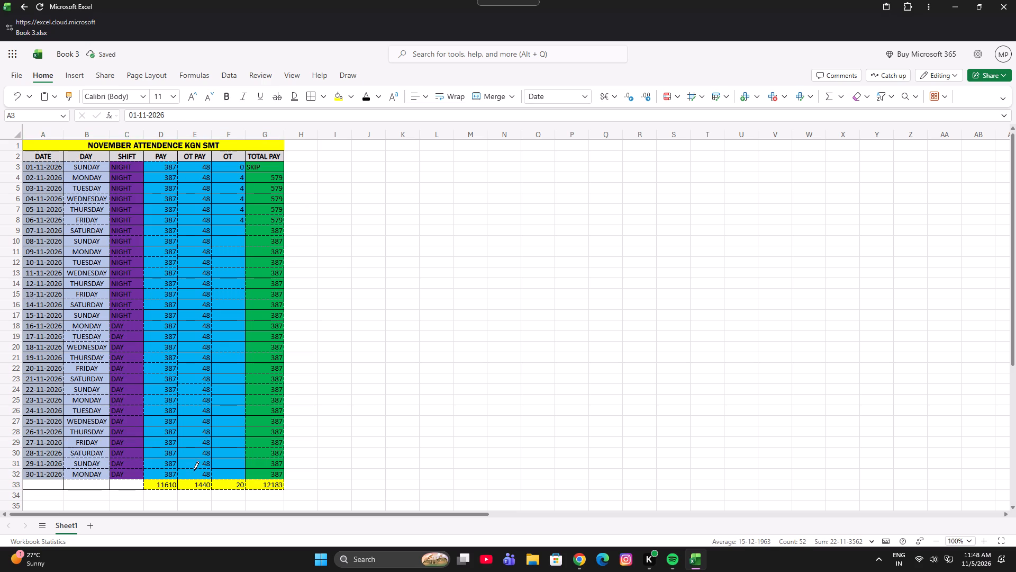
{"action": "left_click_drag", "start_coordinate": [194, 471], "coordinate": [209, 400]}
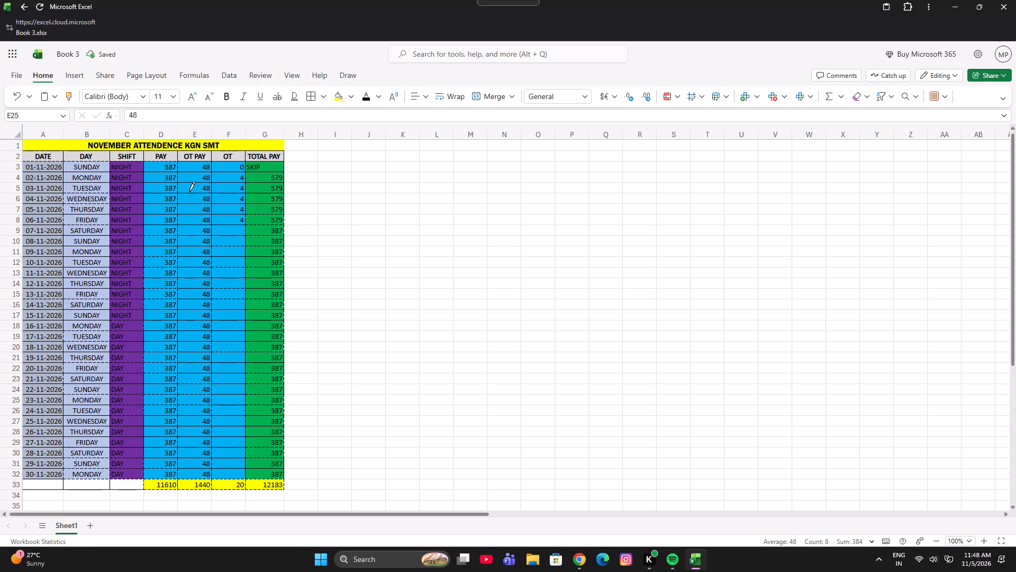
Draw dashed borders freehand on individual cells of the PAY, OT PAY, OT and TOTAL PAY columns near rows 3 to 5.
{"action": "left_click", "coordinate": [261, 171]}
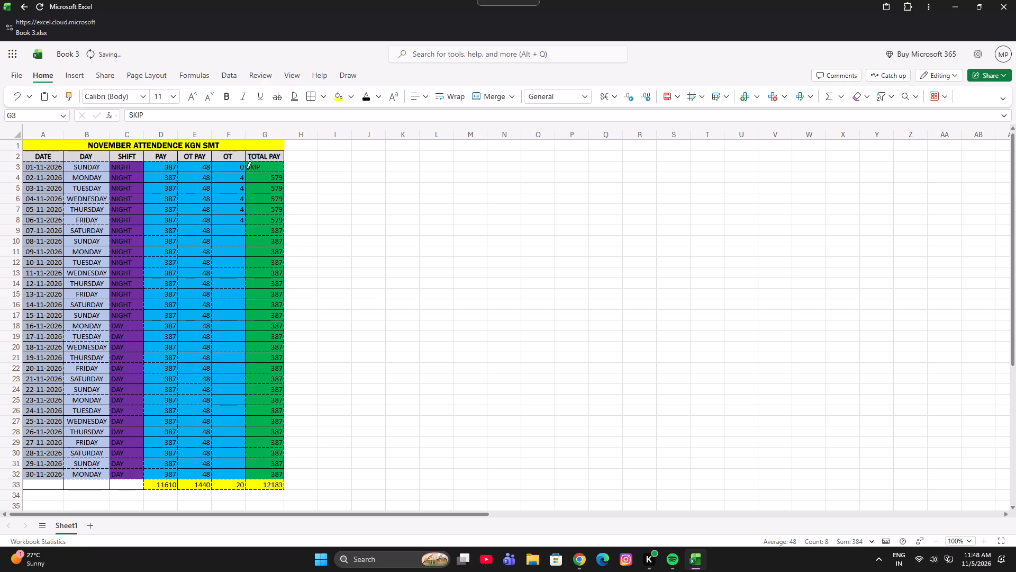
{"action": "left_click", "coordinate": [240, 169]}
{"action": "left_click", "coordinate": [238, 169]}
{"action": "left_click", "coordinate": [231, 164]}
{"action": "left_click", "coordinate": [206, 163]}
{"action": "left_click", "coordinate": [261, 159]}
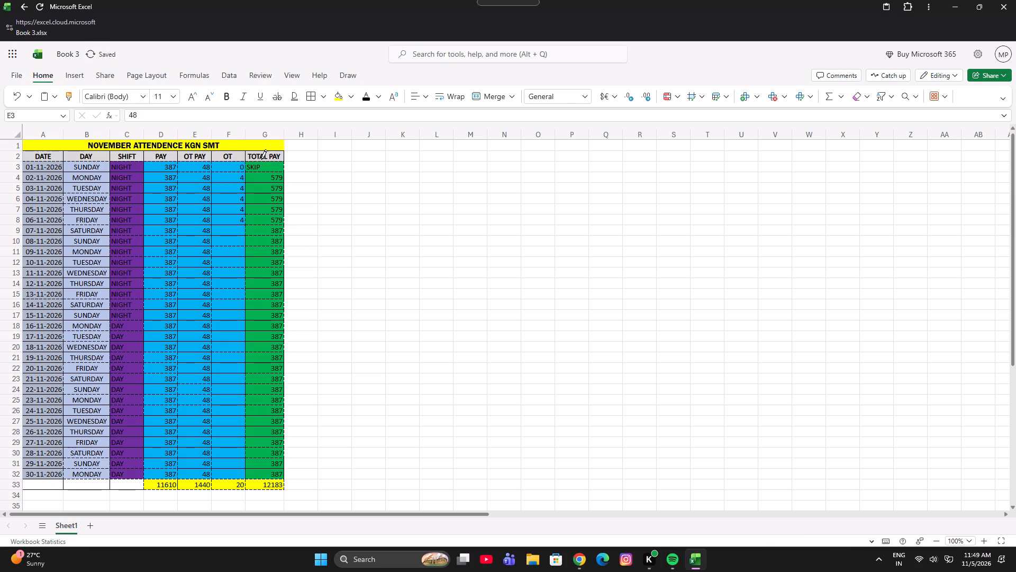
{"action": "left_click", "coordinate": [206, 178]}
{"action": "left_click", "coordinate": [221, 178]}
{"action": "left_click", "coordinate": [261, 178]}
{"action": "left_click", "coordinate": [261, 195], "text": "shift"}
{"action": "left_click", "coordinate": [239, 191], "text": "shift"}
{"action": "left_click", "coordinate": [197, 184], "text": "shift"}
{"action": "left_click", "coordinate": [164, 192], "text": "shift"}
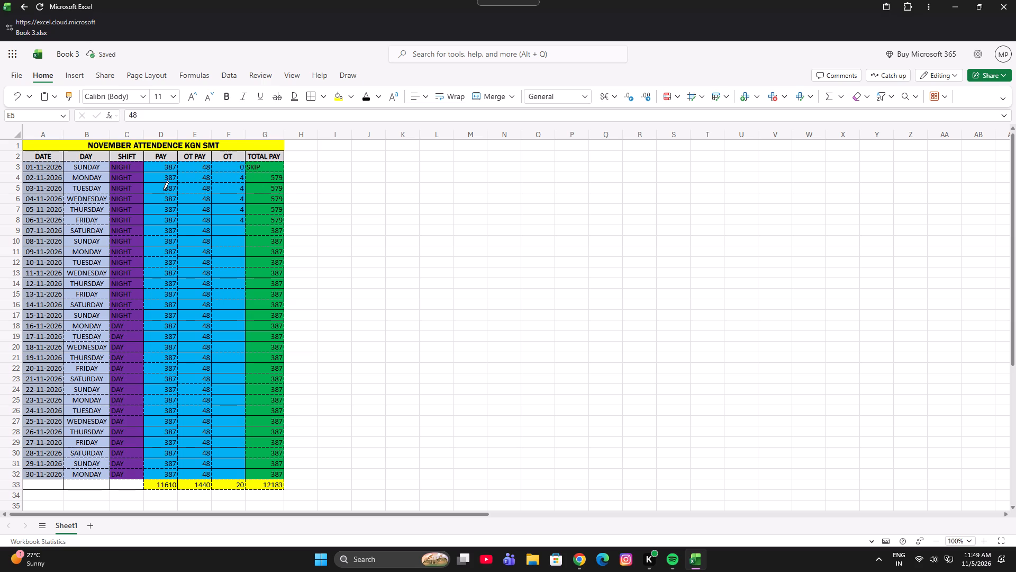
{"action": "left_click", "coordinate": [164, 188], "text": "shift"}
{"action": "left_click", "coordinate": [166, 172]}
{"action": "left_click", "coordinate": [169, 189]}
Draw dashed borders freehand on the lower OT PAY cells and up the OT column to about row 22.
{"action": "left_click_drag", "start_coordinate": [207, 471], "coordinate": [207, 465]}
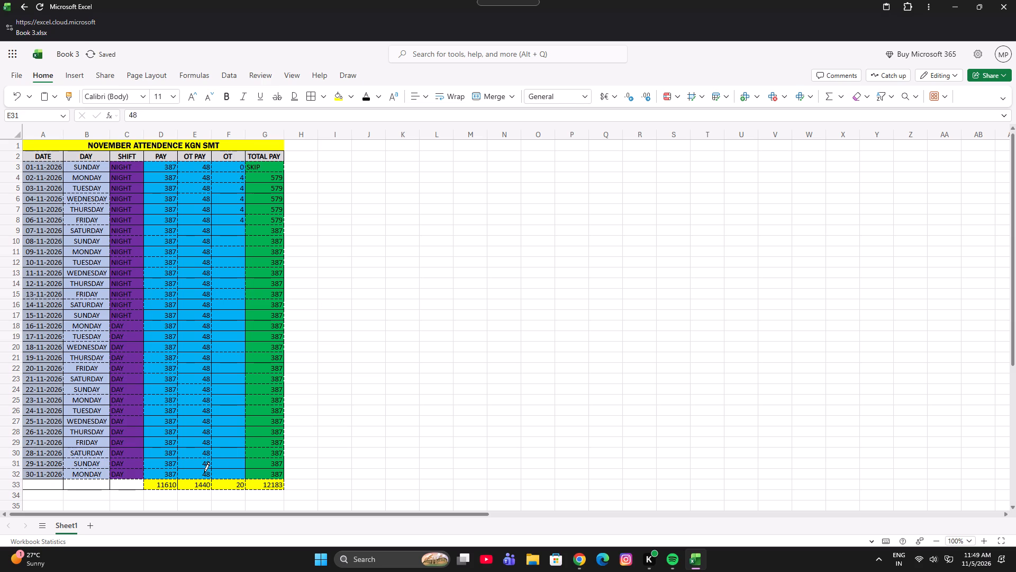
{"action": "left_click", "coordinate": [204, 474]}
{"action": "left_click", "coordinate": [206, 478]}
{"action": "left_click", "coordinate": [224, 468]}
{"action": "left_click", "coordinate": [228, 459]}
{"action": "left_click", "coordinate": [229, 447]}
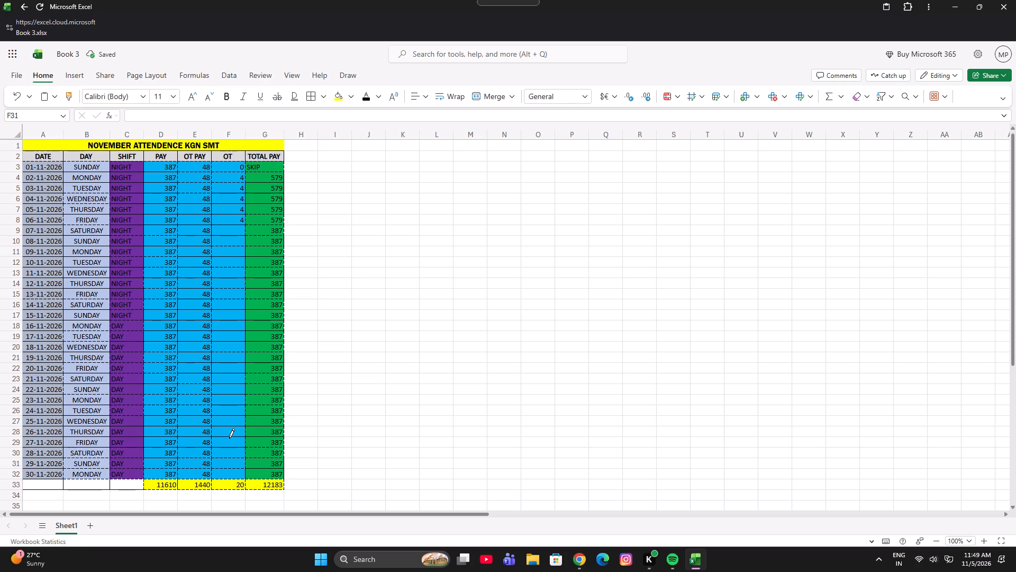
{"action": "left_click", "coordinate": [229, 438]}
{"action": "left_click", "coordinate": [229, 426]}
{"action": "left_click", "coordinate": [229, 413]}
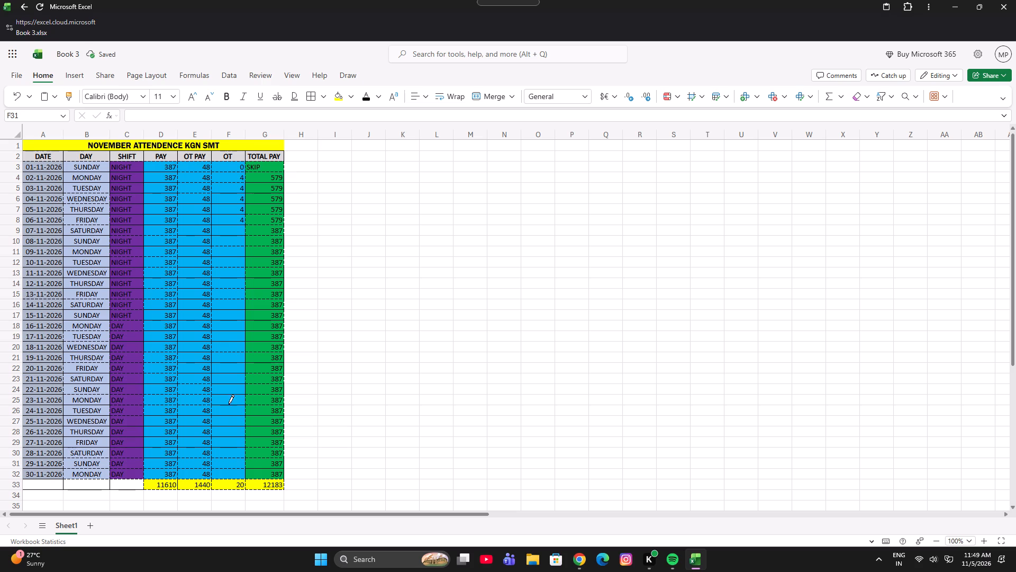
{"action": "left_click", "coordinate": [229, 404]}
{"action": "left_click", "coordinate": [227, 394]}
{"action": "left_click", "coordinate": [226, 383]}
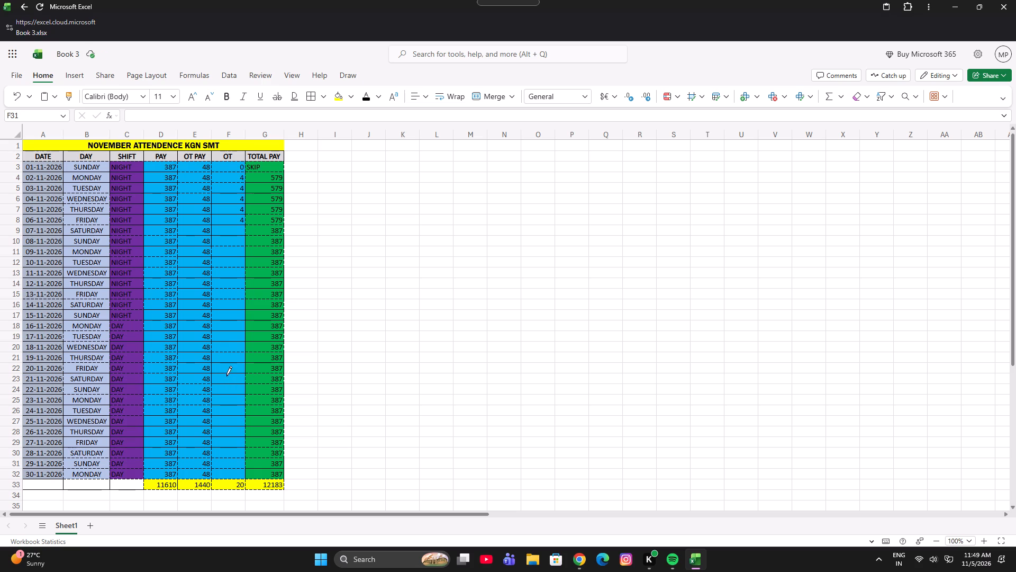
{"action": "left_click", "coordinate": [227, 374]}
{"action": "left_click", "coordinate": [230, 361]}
Remove all borders from the table cells A3 to G33.
{"action": "left_click", "coordinate": [328, 98]}
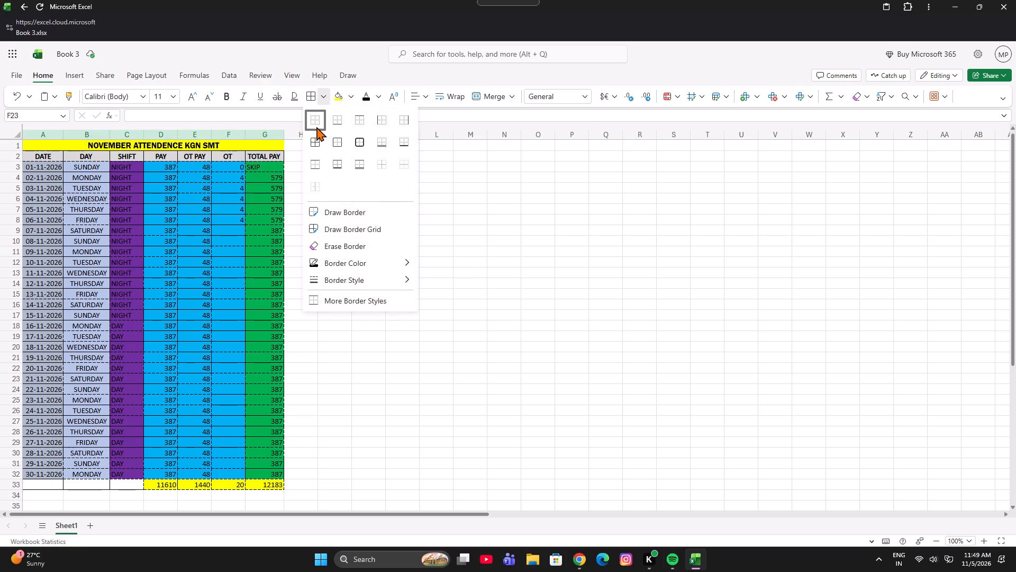
{"action": "left_click", "coordinate": [316, 127]}
Apply a dashed bottom border and dashed inside borders to the table cells A3 to G33.
{"action": "left_click", "coordinate": [323, 94]}
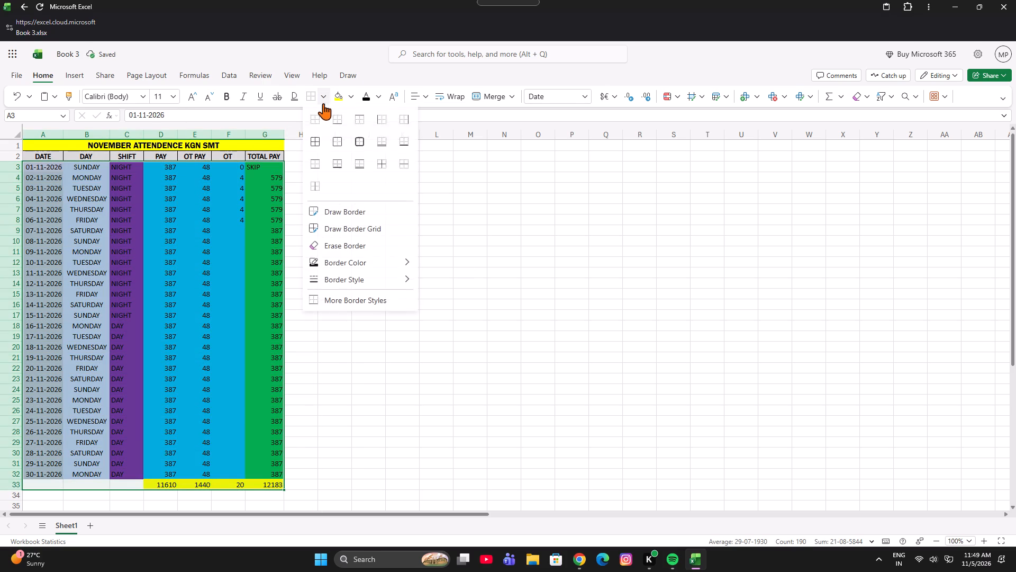
{"action": "left_click", "coordinate": [340, 121]}
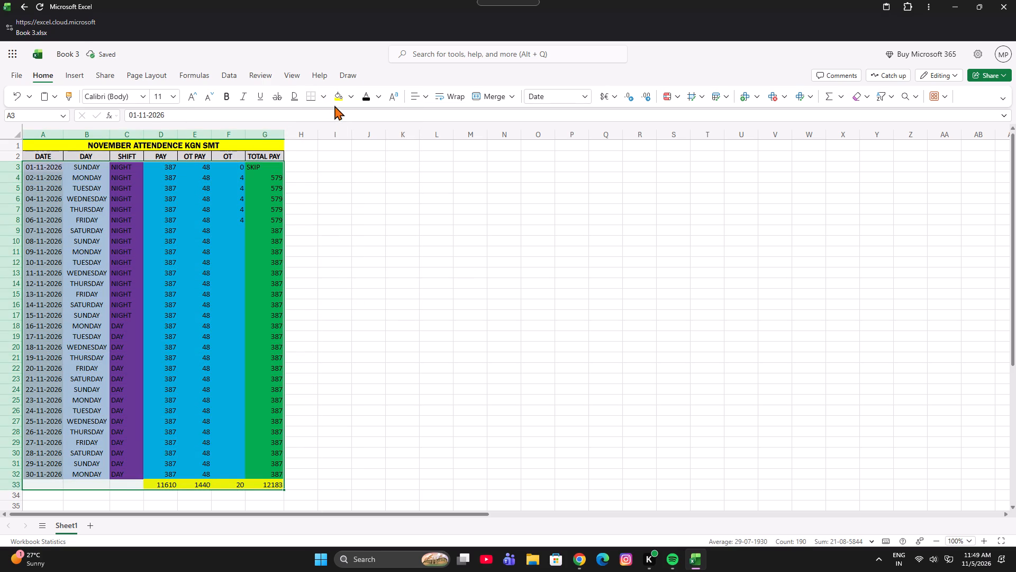
{"action": "left_click", "coordinate": [324, 99]}
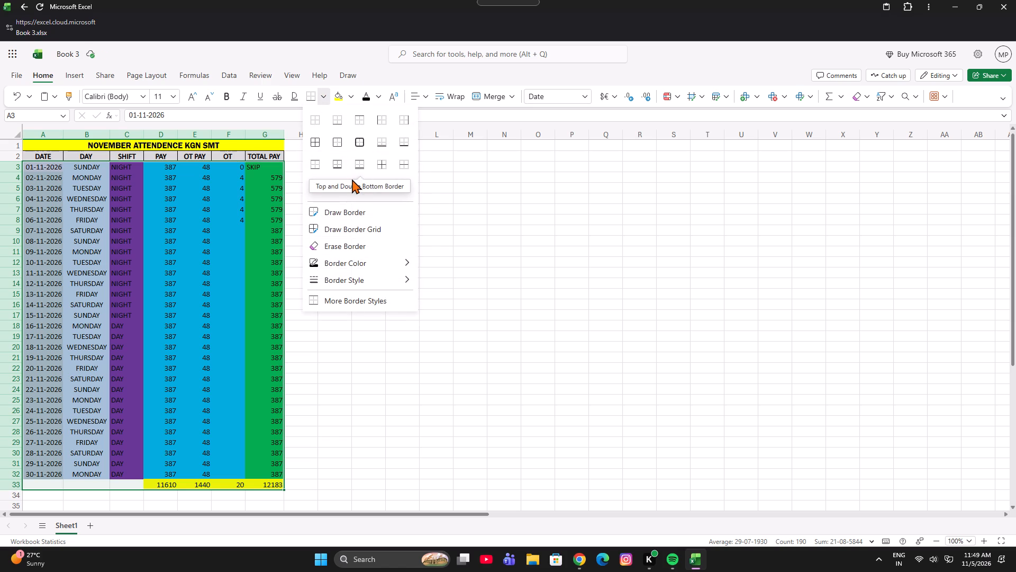
{"action": "left_click", "coordinate": [380, 166]}
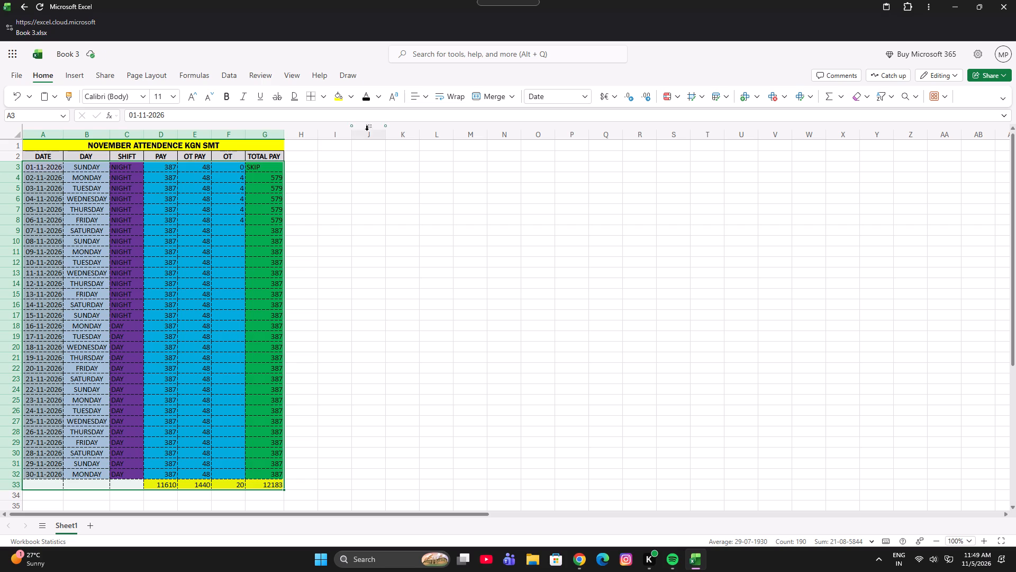
Set the border color to a custom bright cyan.
{"action": "left_click", "coordinate": [329, 99]}
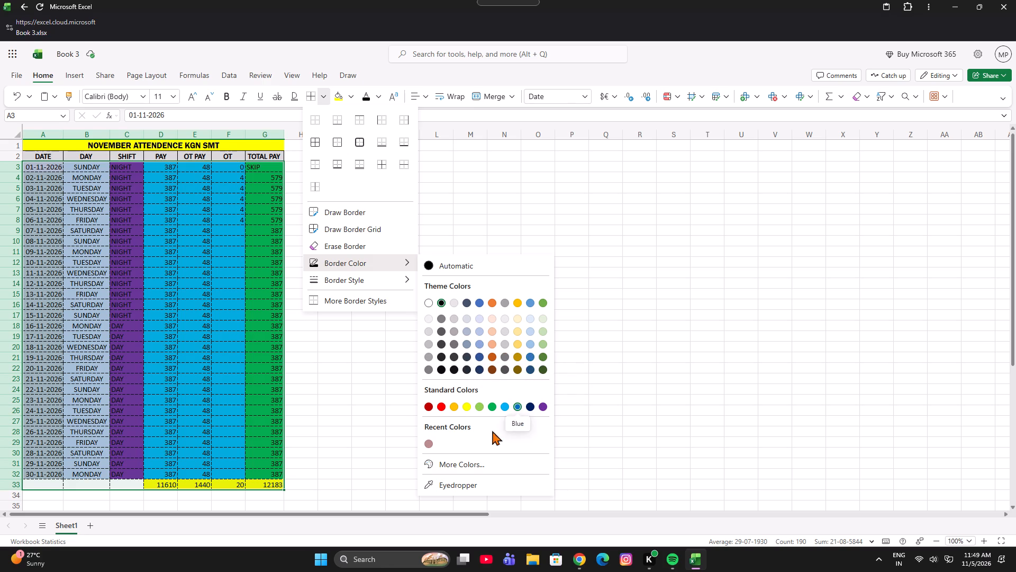
{"action": "left_click", "coordinate": [471, 466]}
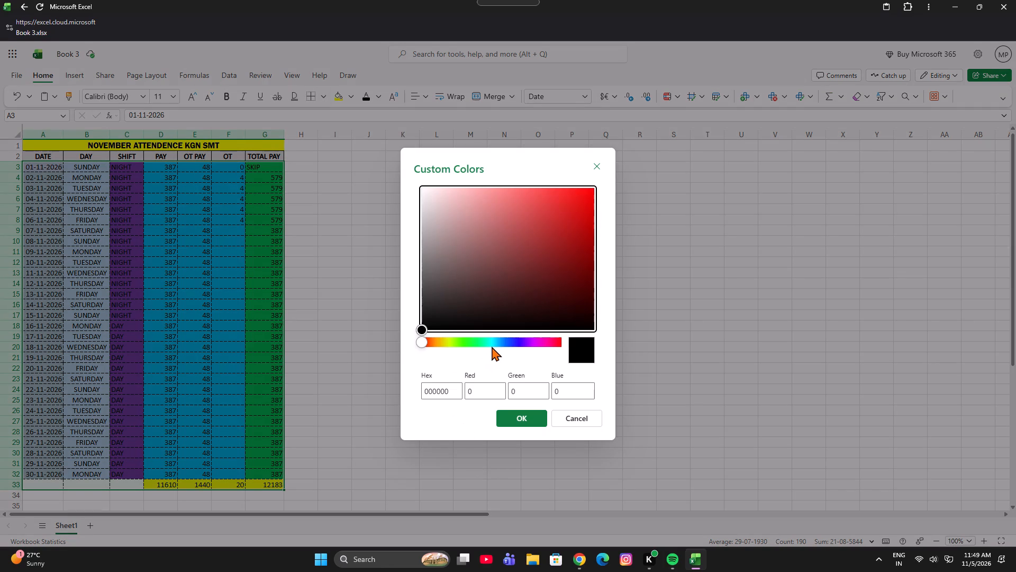
{"action": "left_click", "coordinate": [491, 344]}
{"action": "left_click_drag", "start_coordinate": [553, 226], "coordinate": [583, 188]}
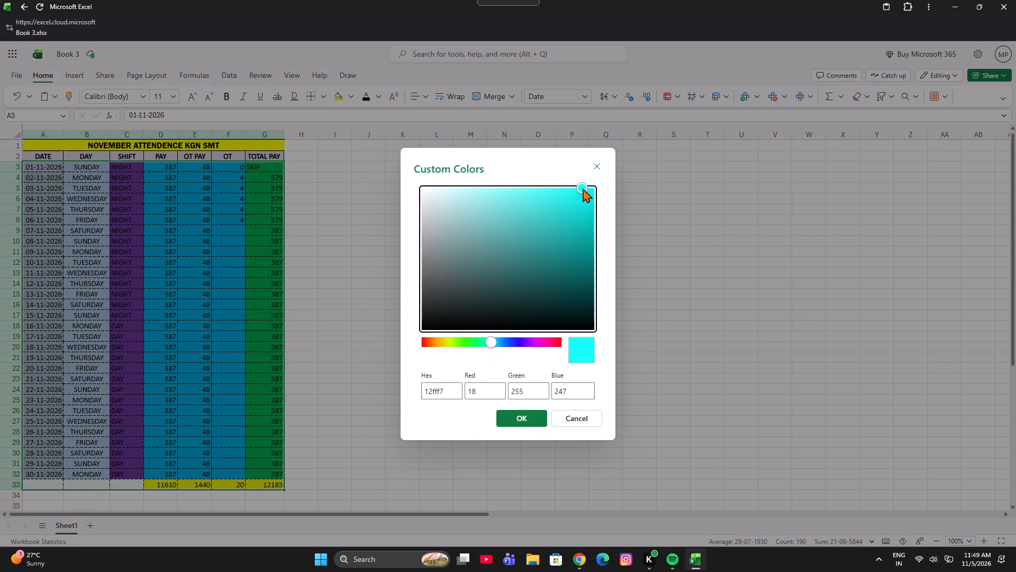
{"action": "left_click_drag", "start_coordinate": [583, 188], "coordinate": [585, 178]}
{"action": "left_click", "coordinate": [518, 419]}
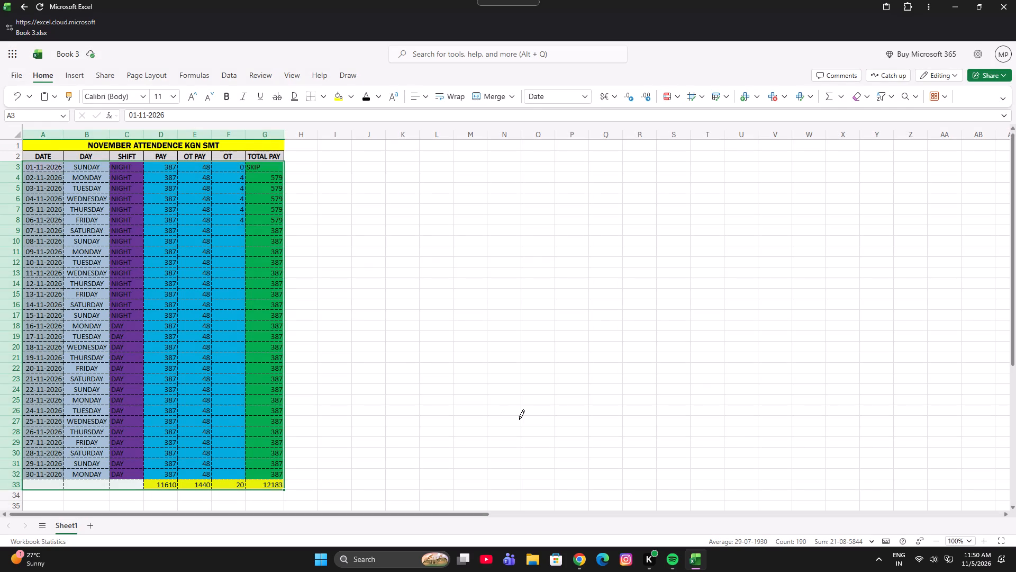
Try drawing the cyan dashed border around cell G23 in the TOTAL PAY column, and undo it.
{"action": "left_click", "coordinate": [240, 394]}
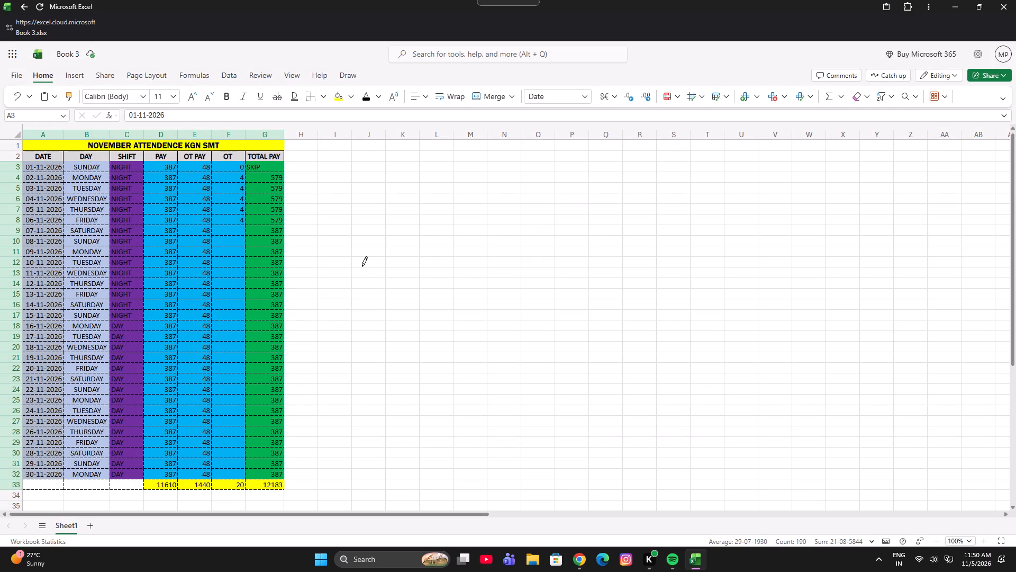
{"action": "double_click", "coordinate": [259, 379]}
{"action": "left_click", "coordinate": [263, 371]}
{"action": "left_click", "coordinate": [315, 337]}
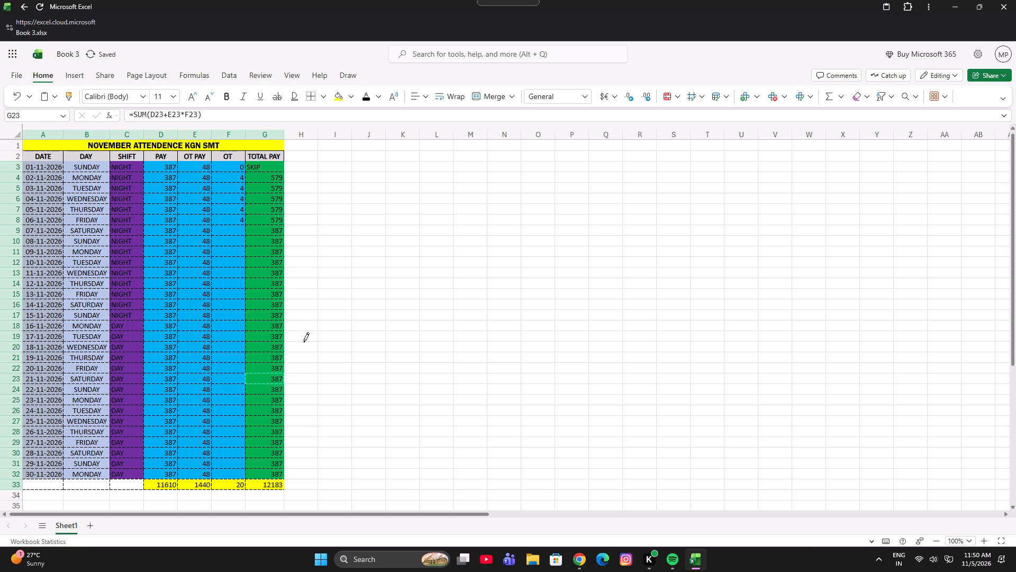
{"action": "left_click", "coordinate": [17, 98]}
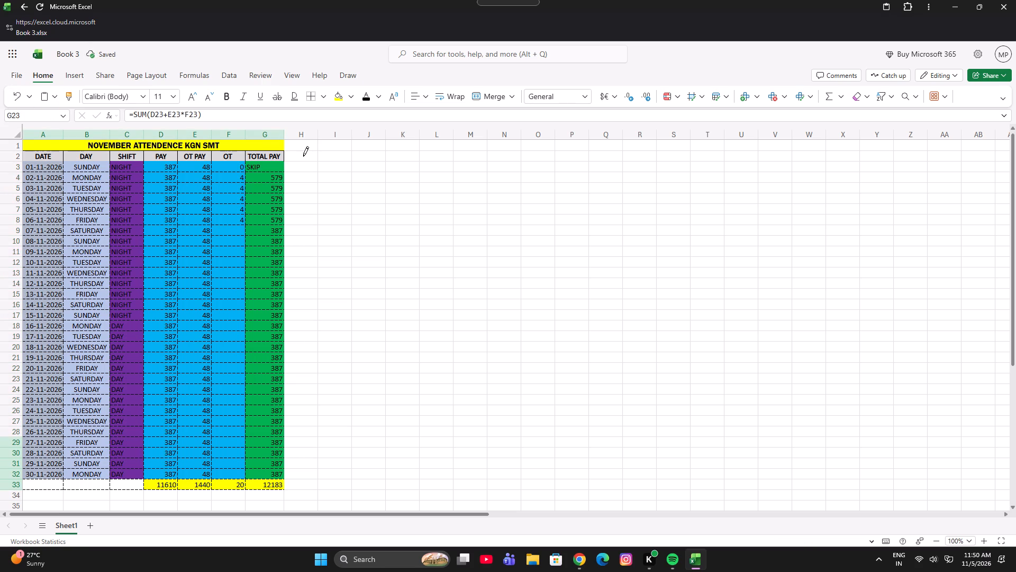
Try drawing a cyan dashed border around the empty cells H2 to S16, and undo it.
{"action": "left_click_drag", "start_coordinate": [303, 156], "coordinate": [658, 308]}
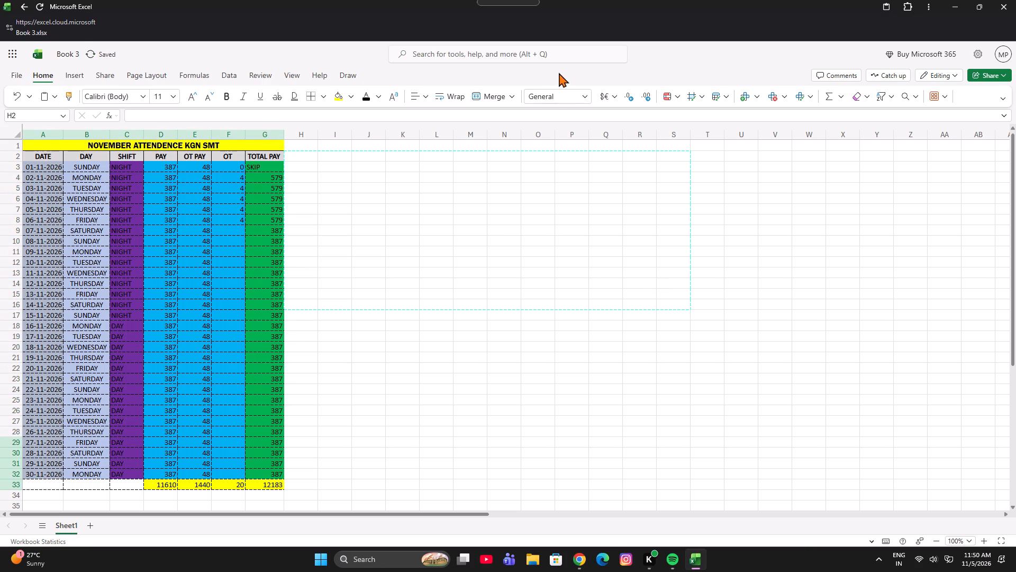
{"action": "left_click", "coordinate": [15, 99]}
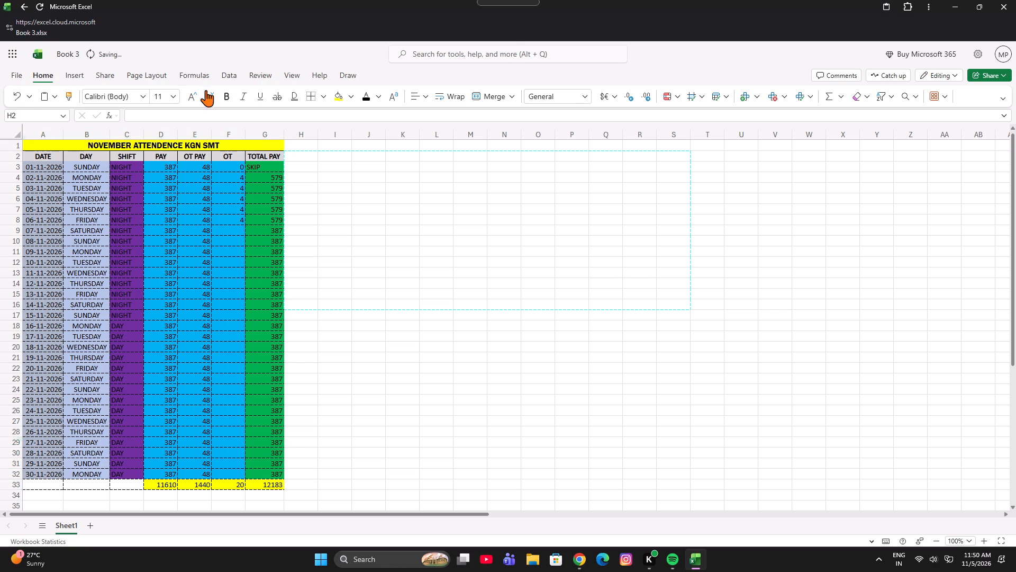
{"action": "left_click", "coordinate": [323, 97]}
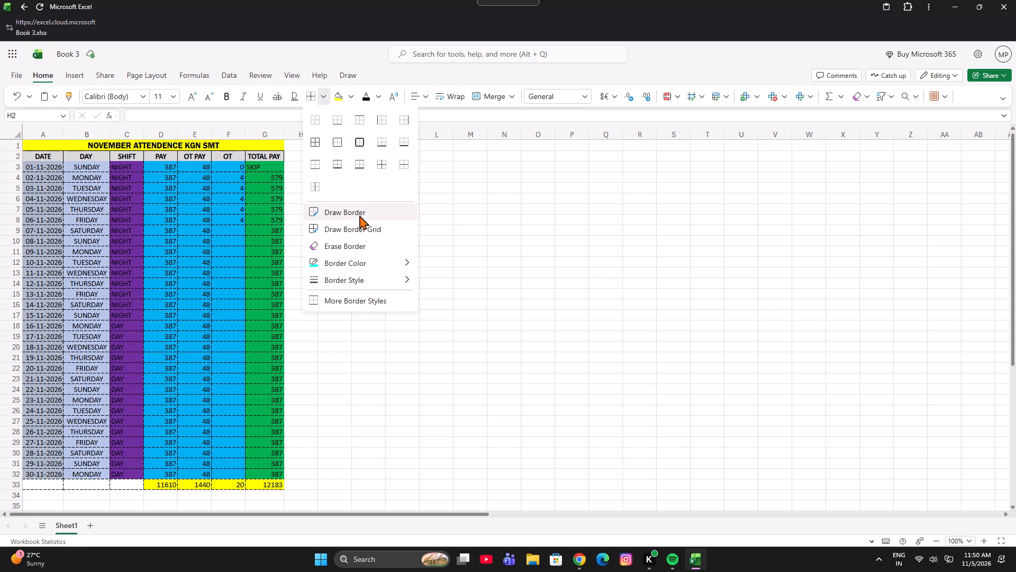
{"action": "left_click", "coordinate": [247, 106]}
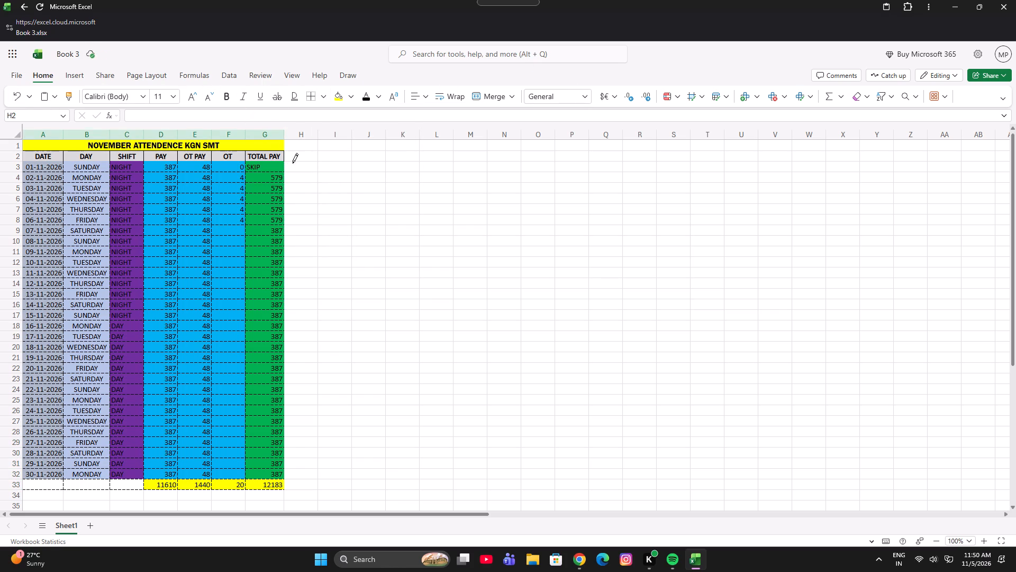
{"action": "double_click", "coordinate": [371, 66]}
Draw the cyan dashed border grid over the table cells A3 to G33 and leave border drawing mode.
{"action": "left_click_drag", "start_coordinate": [35, 488], "coordinate": [116, 485]}
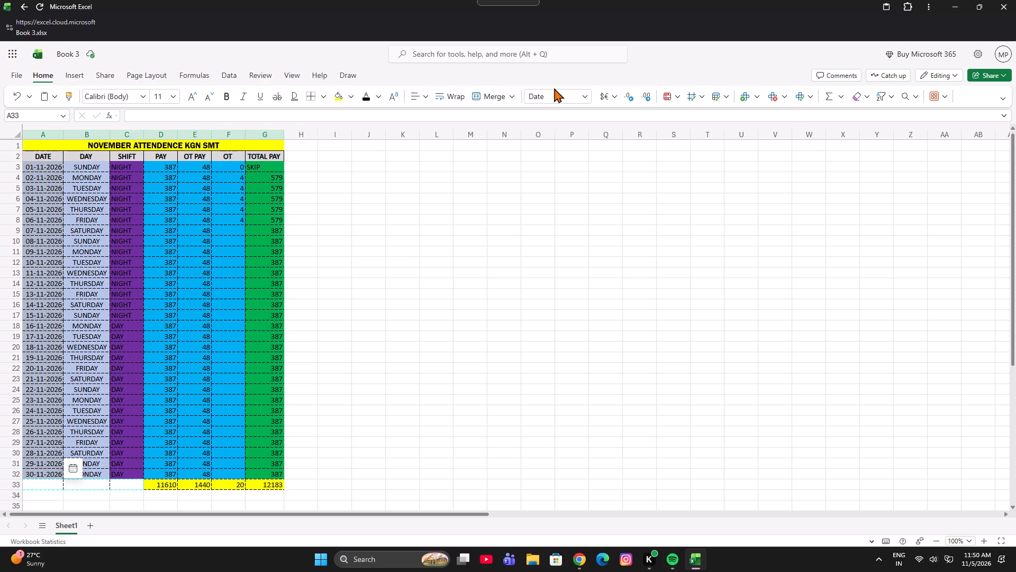
{"action": "left_click", "coordinate": [316, 97]}
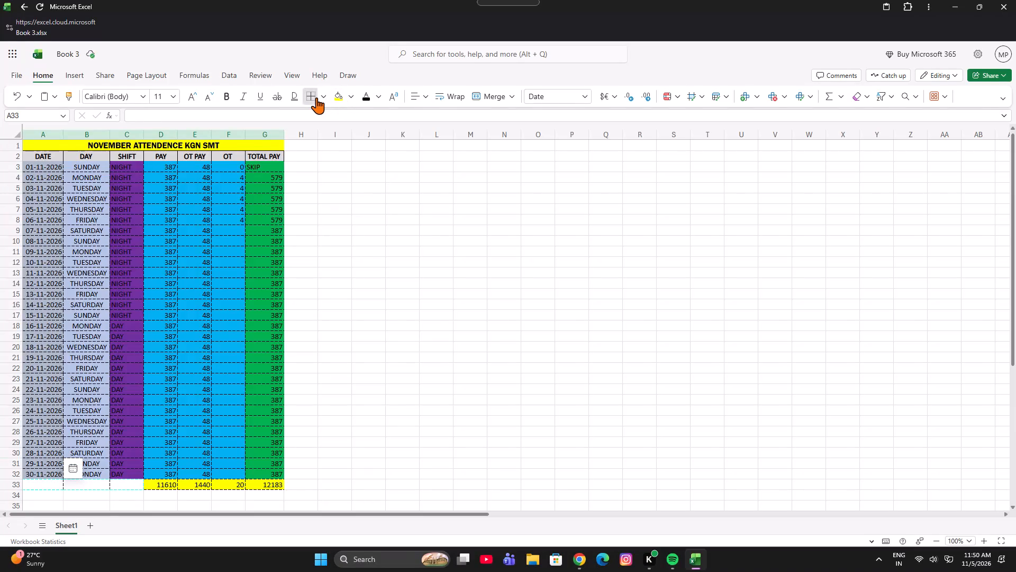
{"action": "left_click", "coordinate": [362, 219]}
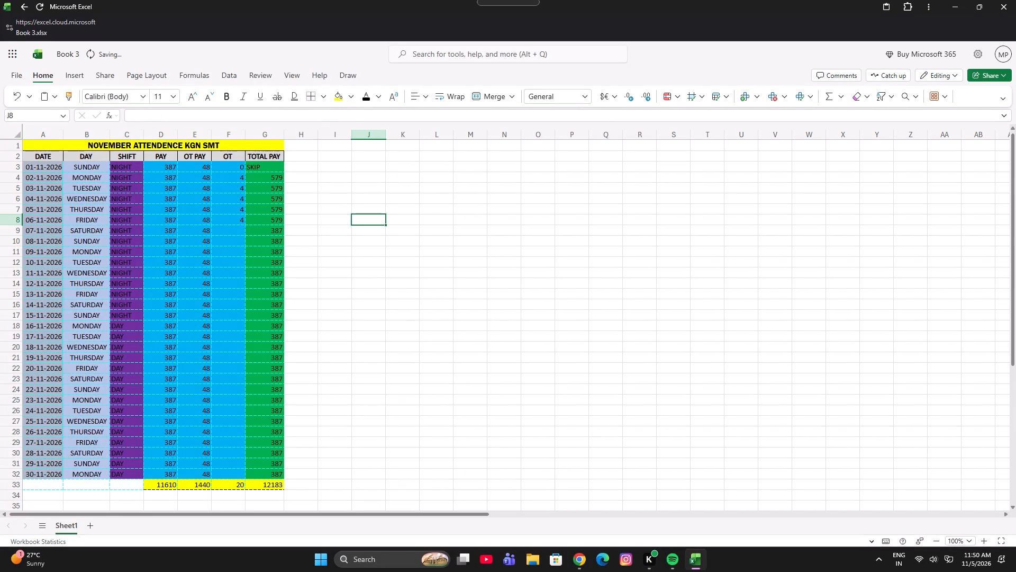
Make the text in the table cells A3 to G33 bold.
{"action": "left_click_drag", "start_coordinate": [39, 168], "coordinate": [143, 321]}
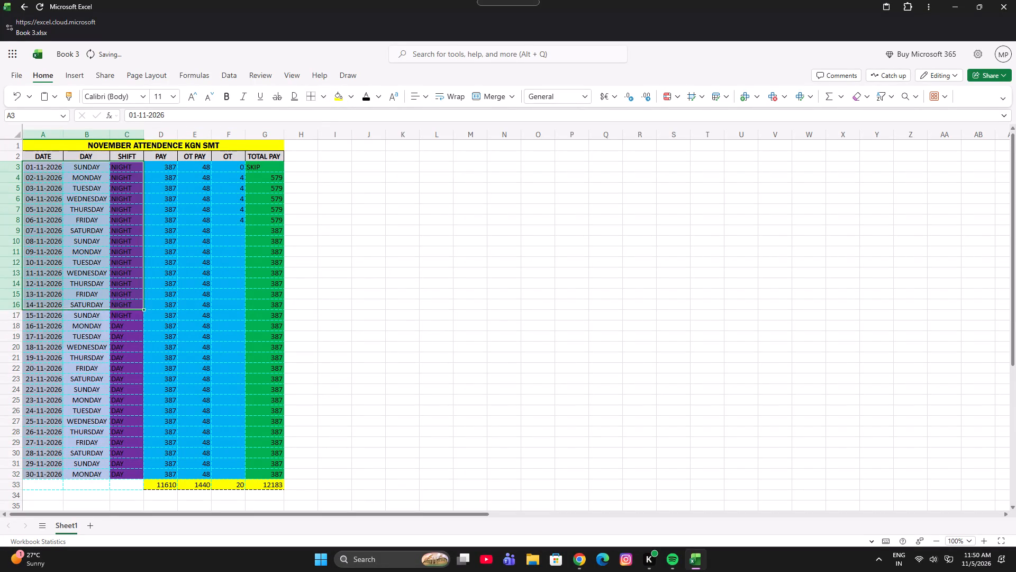
{"action": "left_click_drag", "start_coordinate": [143, 321], "coordinate": [273, 481]}
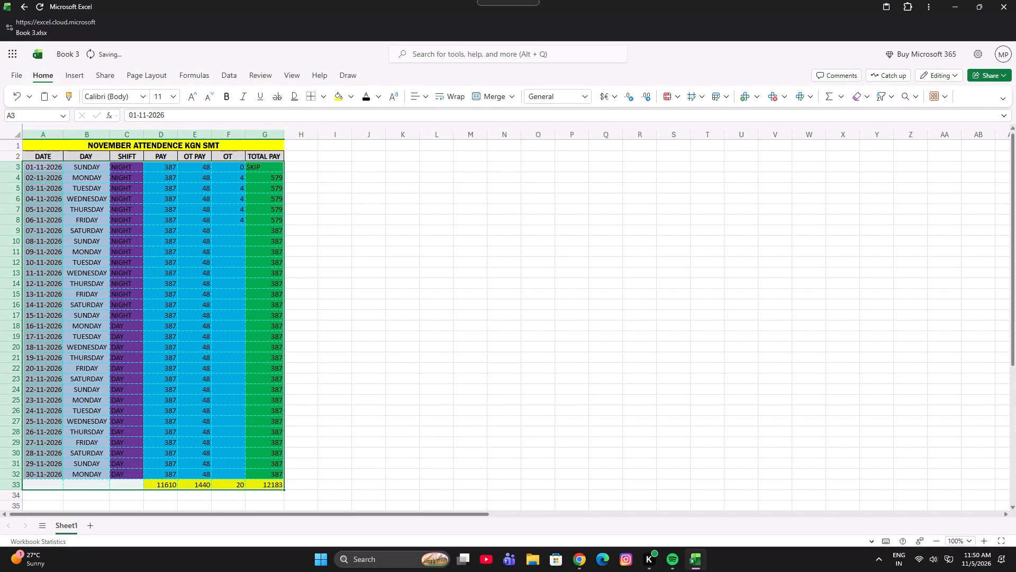
{"action": "left_click", "coordinate": [228, 94]}
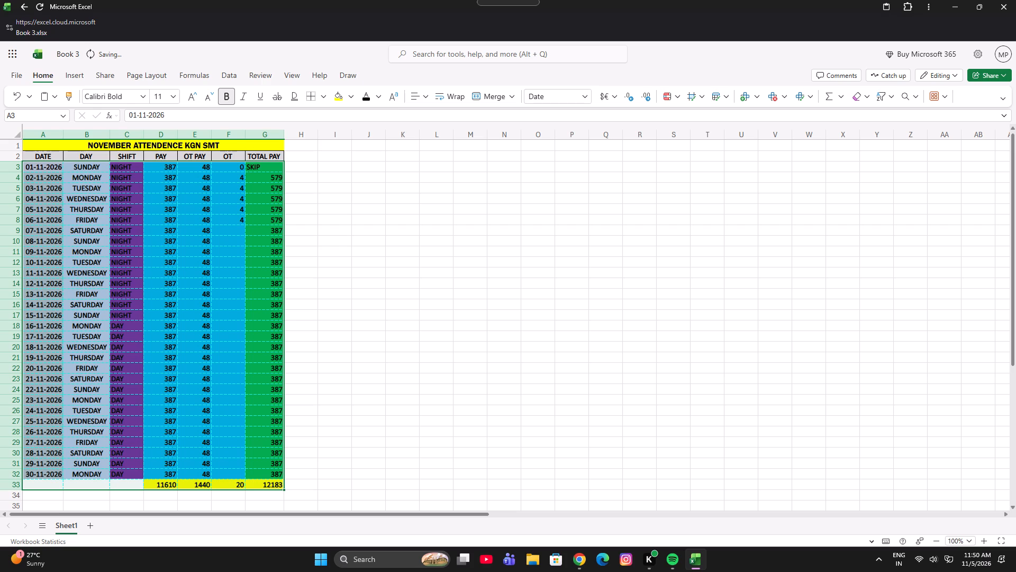
{"action": "left_click", "coordinate": [338, 332]}
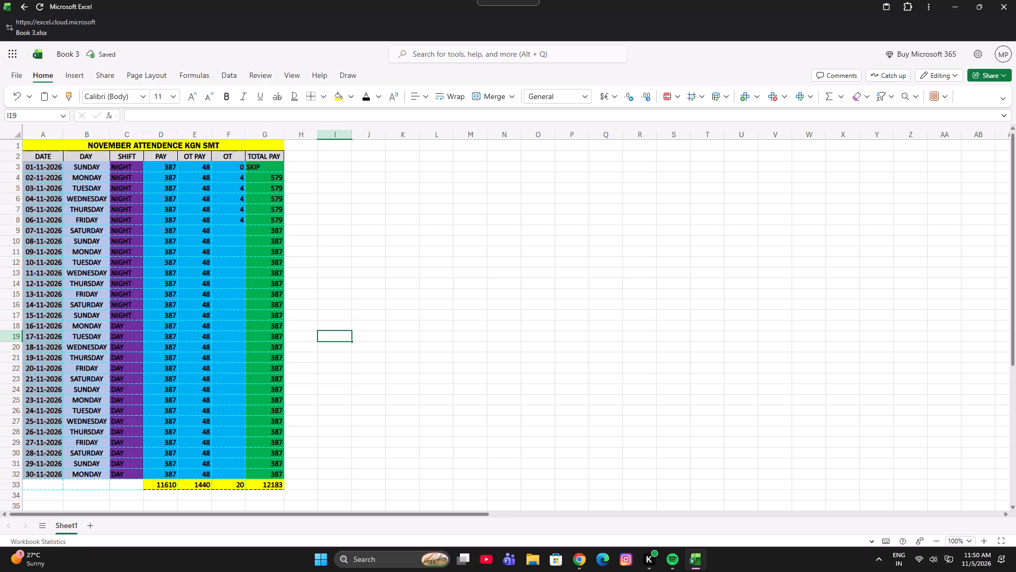
Set the font color of the SHIFT entries in C3 to C32 to white.
{"action": "left_click_drag", "start_coordinate": [132, 168], "coordinate": [134, 472]}
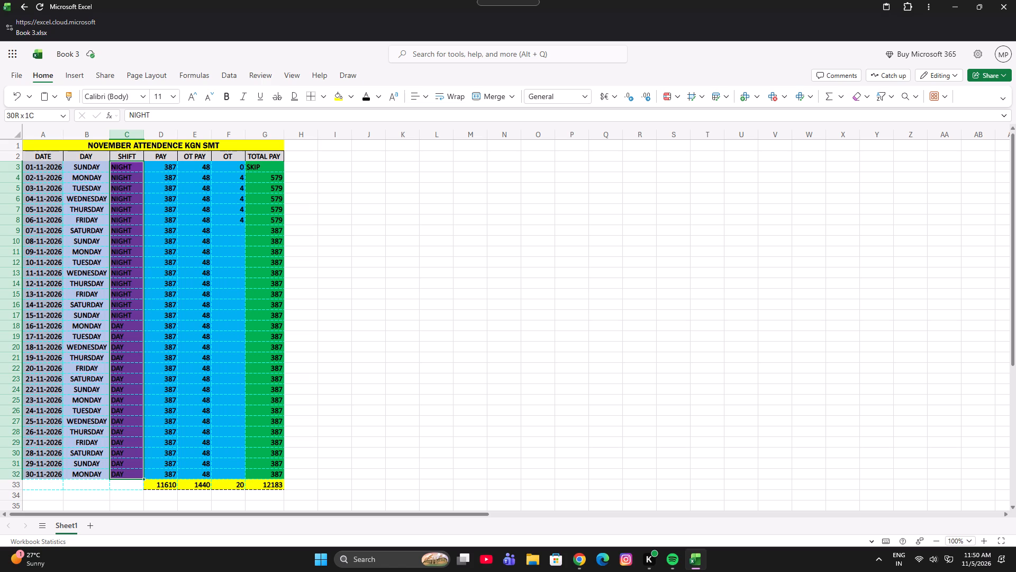
{"action": "left_click_drag", "start_coordinate": [134, 472], "coordinate": [134, 472]}
{"action": "left_click", "coordinate": [378, 101]}
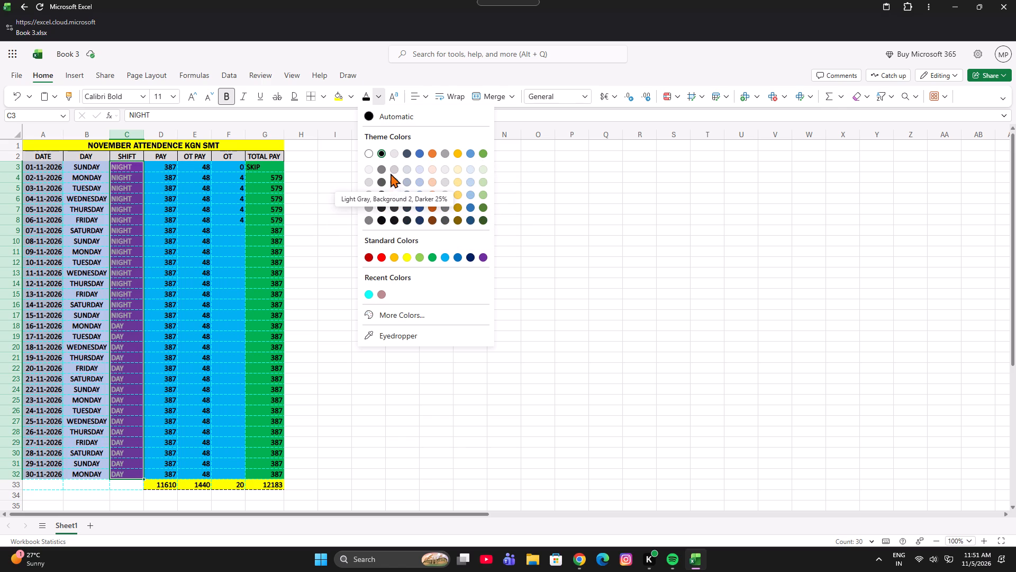
{"action": "left_click", "coordinate": [367, 149]}
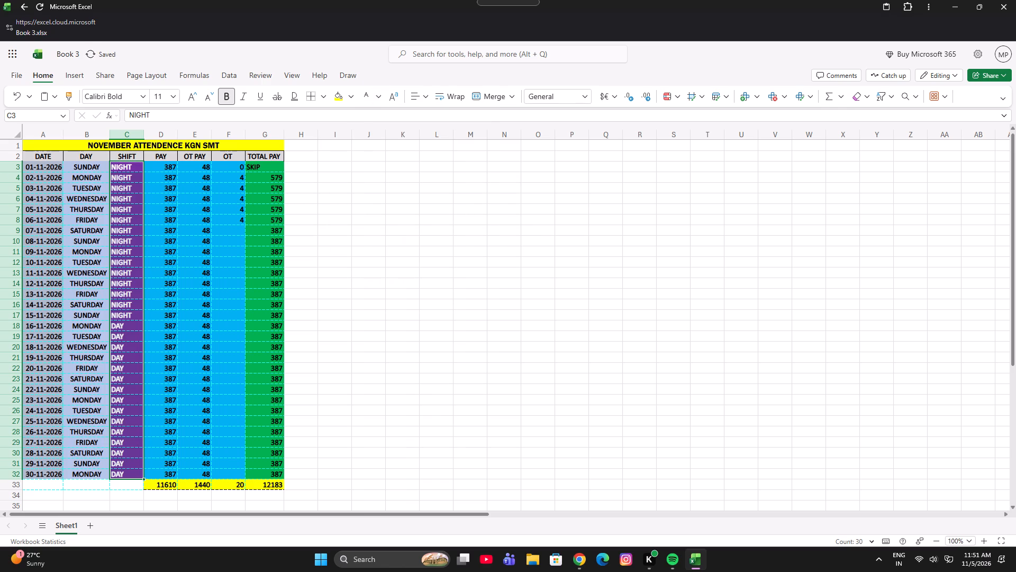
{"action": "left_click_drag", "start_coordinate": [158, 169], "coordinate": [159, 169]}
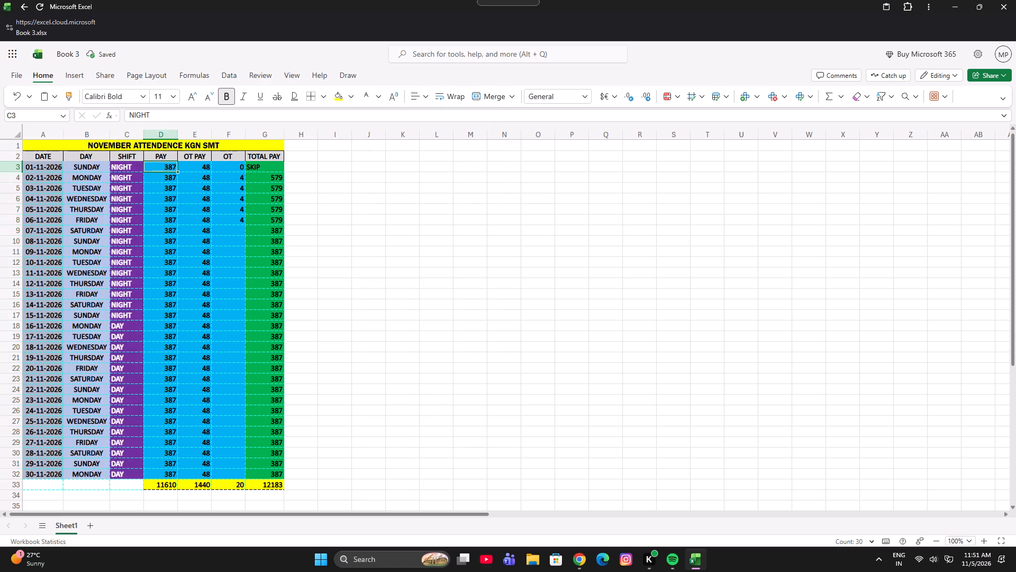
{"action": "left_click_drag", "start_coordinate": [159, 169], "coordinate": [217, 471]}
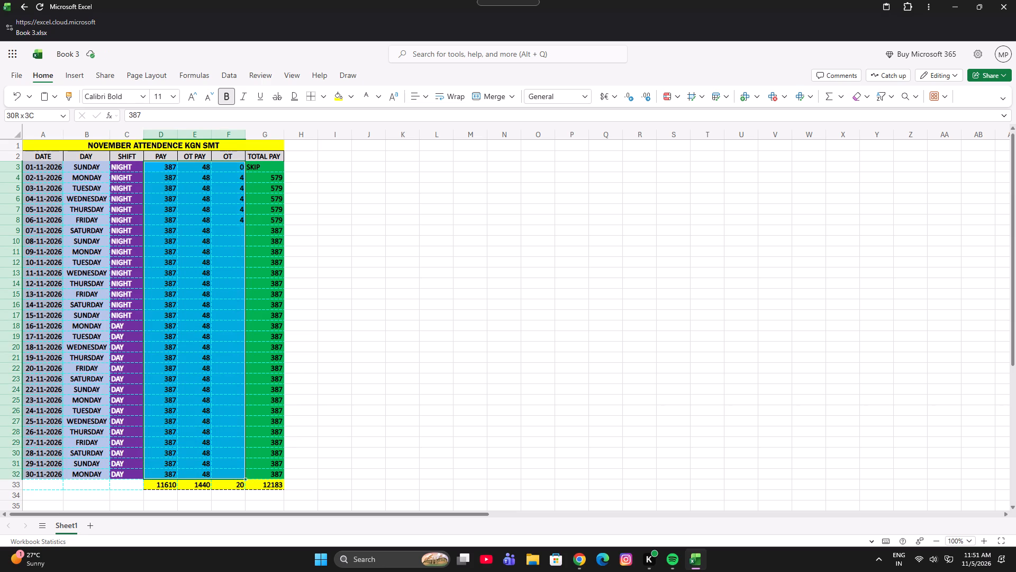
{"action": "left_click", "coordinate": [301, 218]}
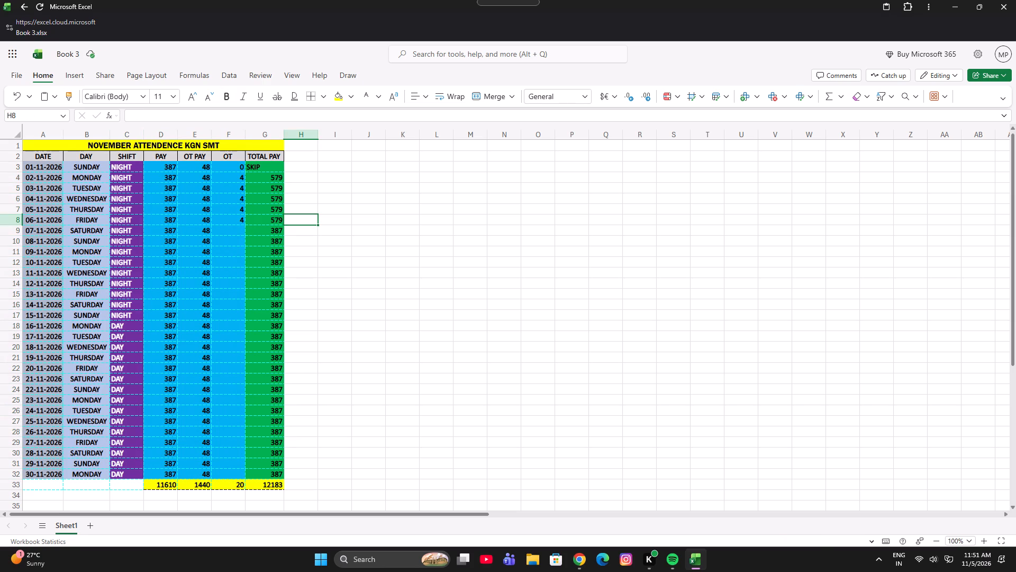
Center the contents of cells C3 to G33, from the SHIFT column through TOTAL PAY, horizontally.
{"action": "left_click_drag", "start_coordinate": [125, 168], "coordinate": [194, 207]}
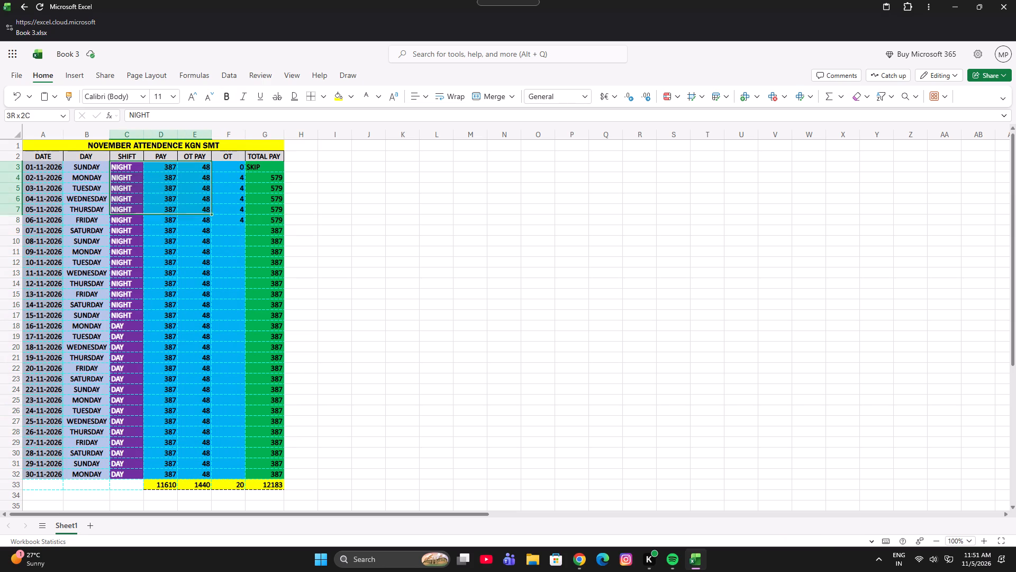
{"action": "left_click_drag", "start_coordinate": [194, 207], "coordinate": [267, 486]}
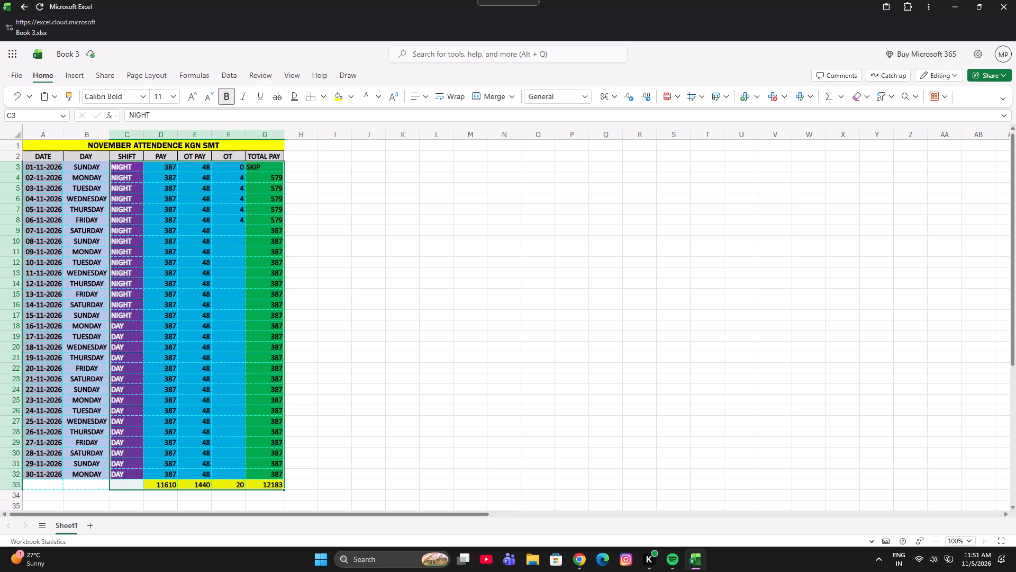
{"action": "left_click", "coordinate": [415, 96]}
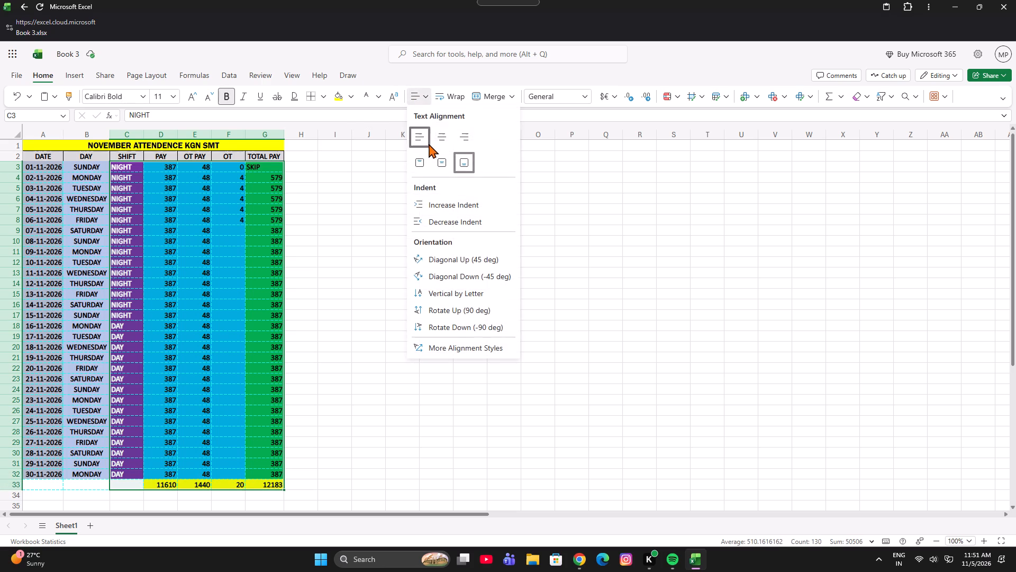
{"action": "left_click", "coordinate": [432, 135]}
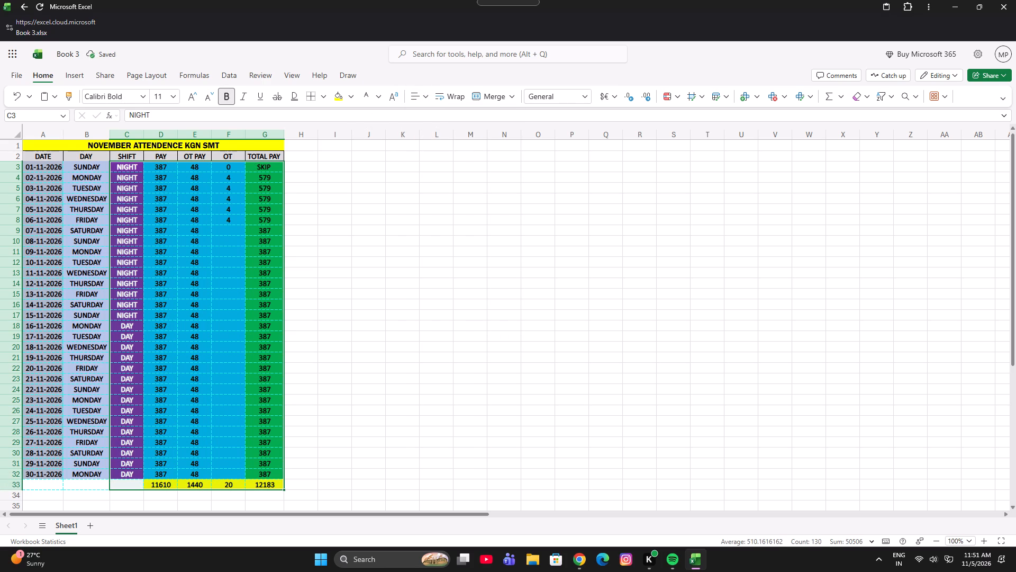
{"action": "left_click", "coordinate": [388, 264]}
{"action": "left_click", "coordinate": [634, 362]}
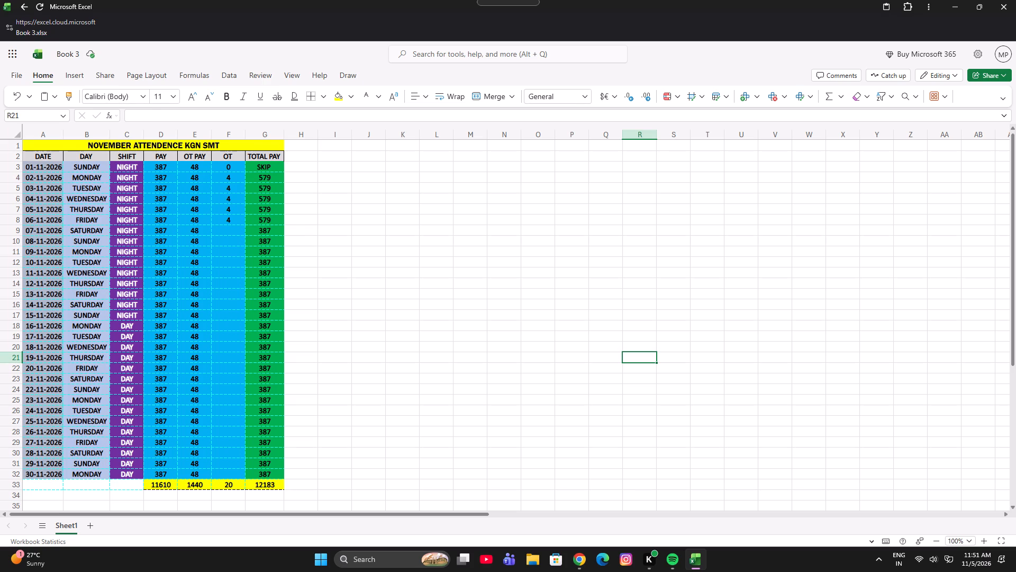
Save the workbook.
{"action": "key", "text": "ctrl+s"}
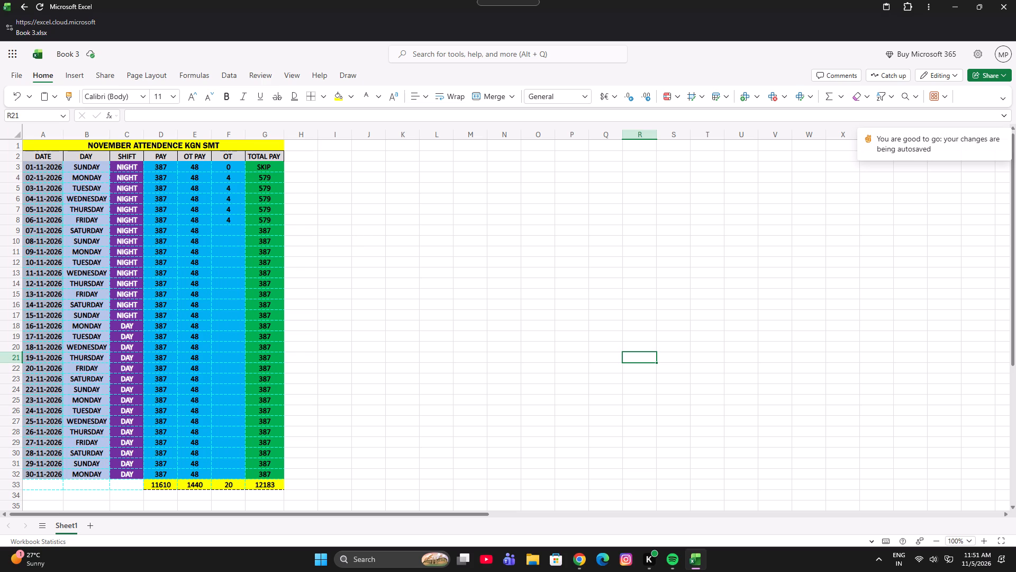
Rename the workbook file as BHASKAR NOVEMBER.
{"action": "left_click", "coordinate": [20, 75]}
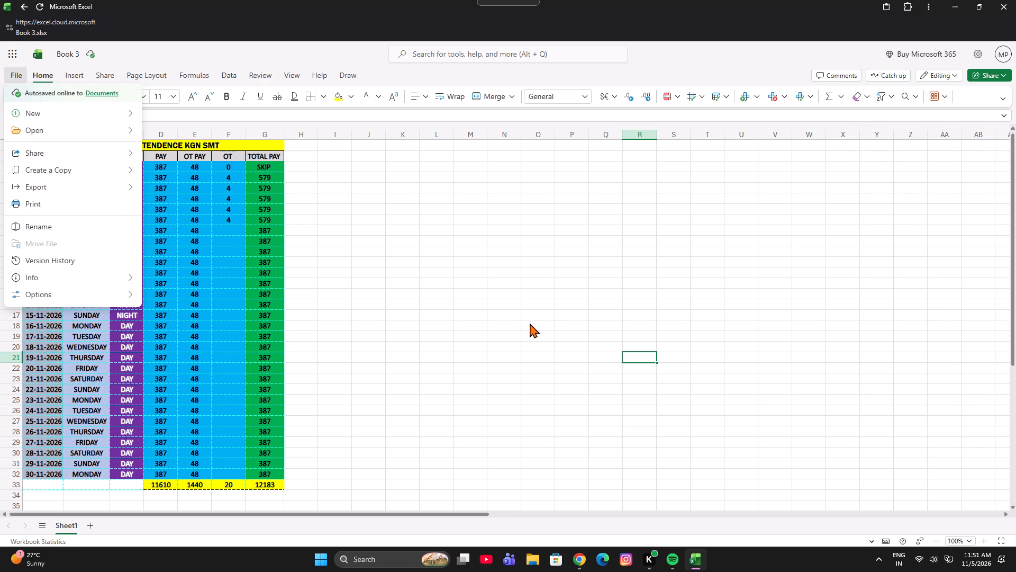
{"action": "left_click", "coordinate": [562, 318]}
{"action": "left_click", "coordinate": [68, 57]}
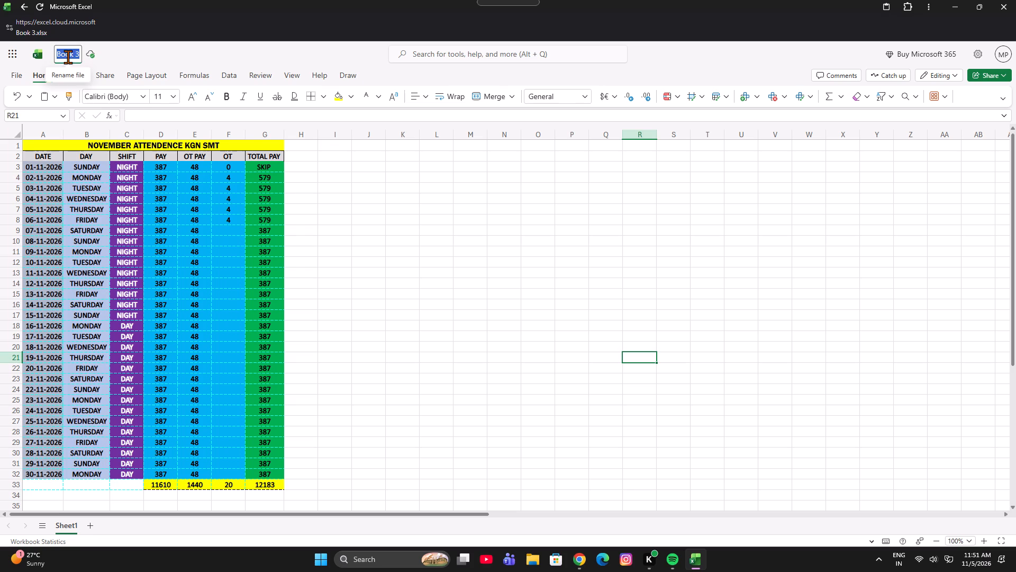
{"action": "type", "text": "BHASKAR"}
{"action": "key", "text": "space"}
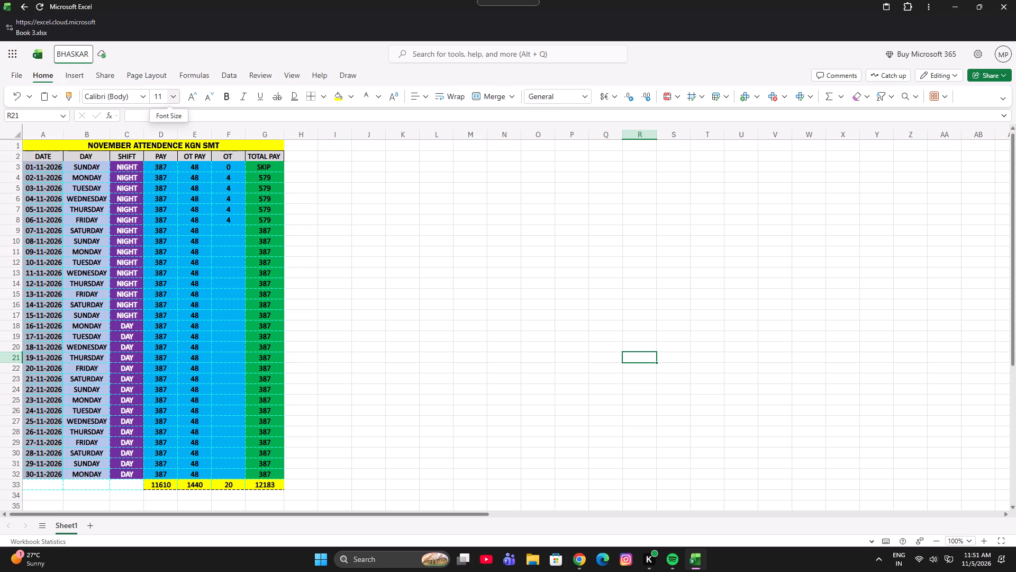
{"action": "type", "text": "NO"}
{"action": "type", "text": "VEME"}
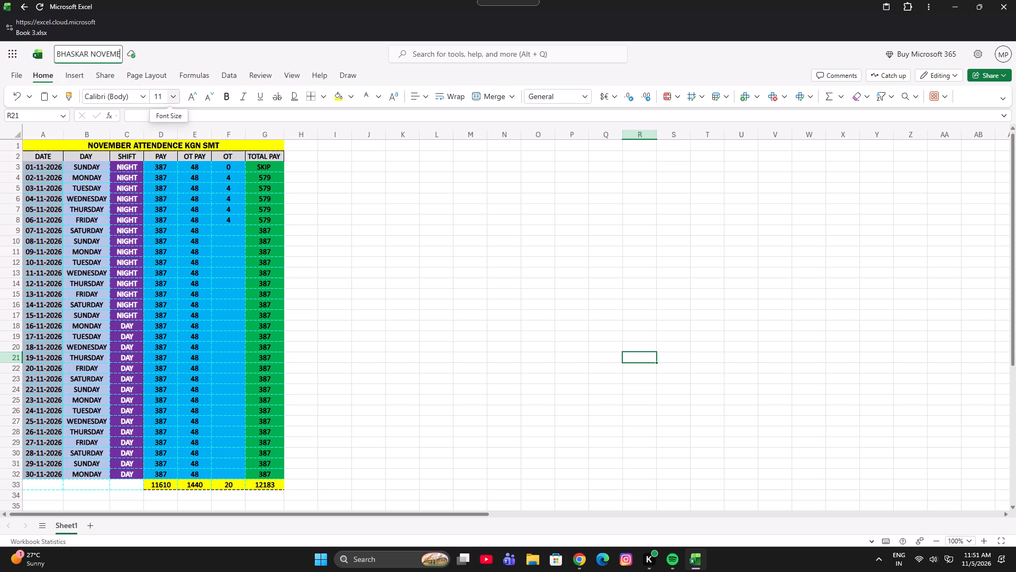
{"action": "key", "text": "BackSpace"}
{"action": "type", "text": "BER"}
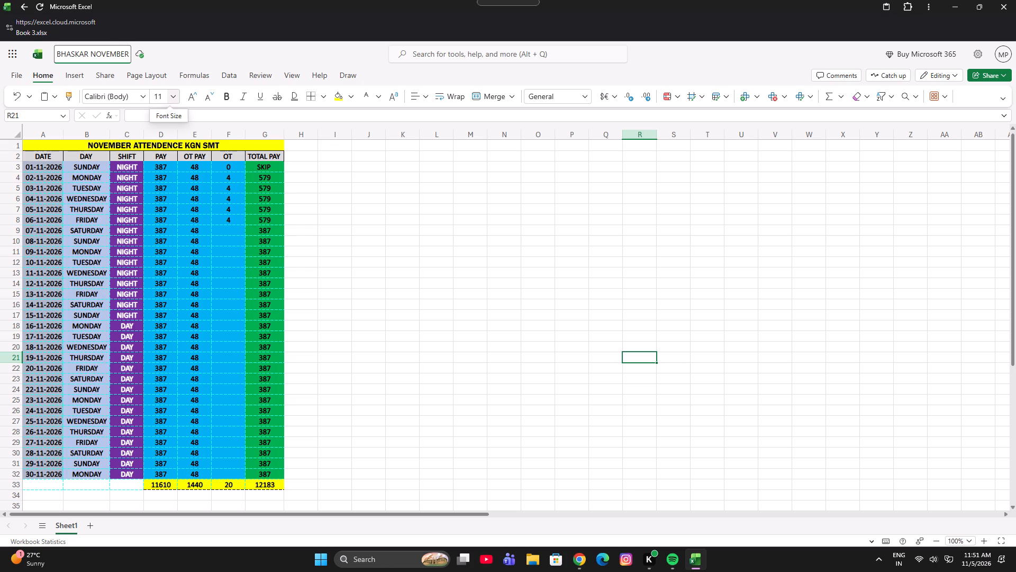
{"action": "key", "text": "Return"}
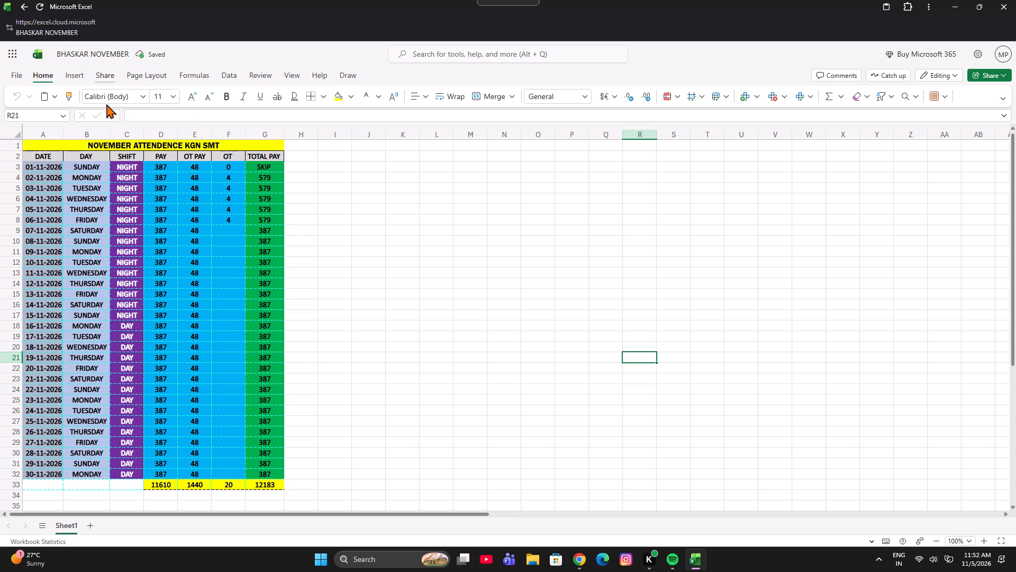
Close the workbook window.
{"action": "left_click", "coordinate": [1010, 0]}
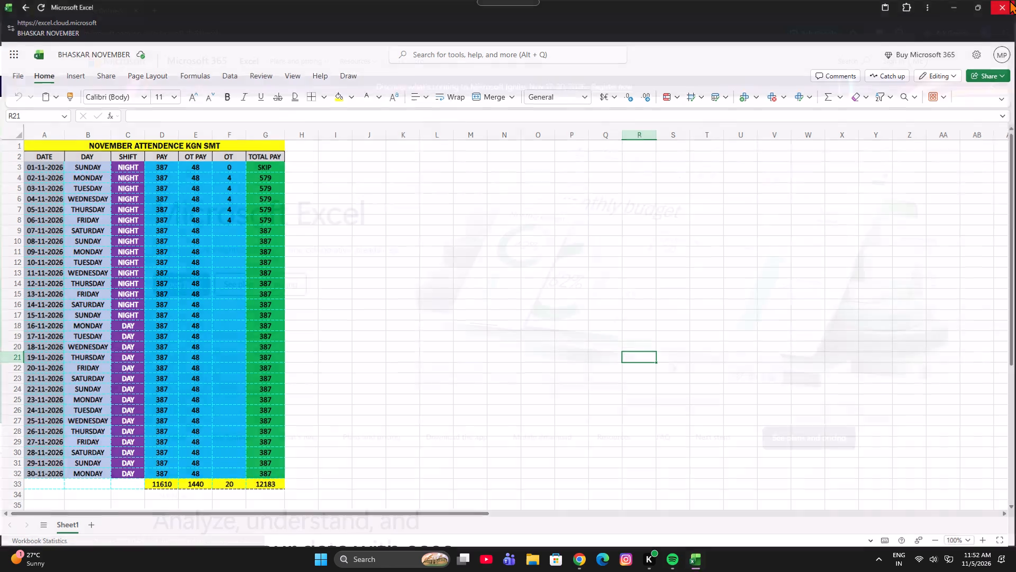